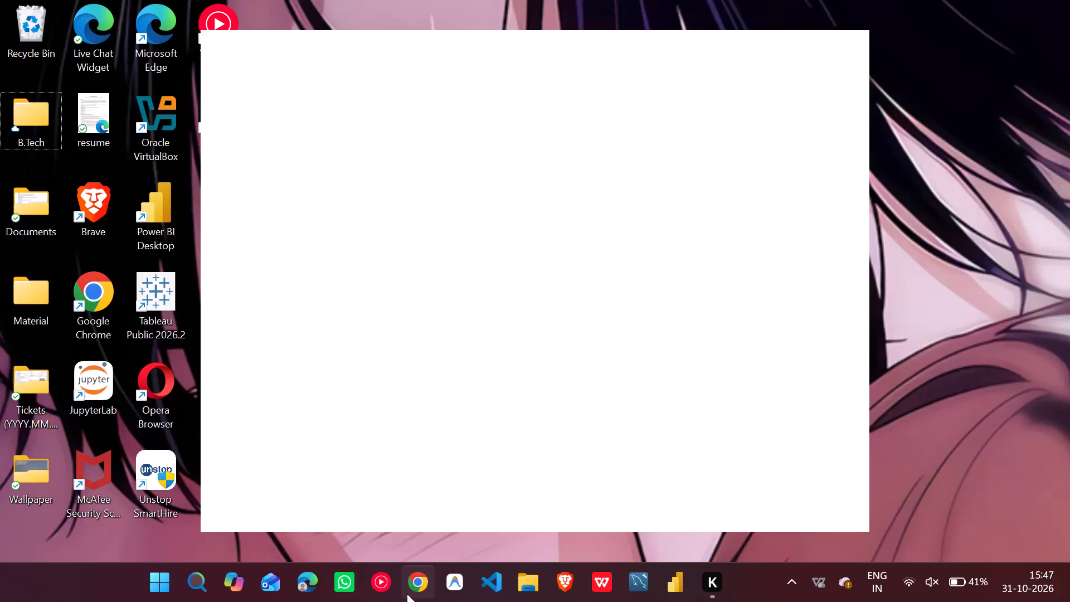
# Launch Google Chrome using the OTHER profile.
pyautogui.click(407, 594)
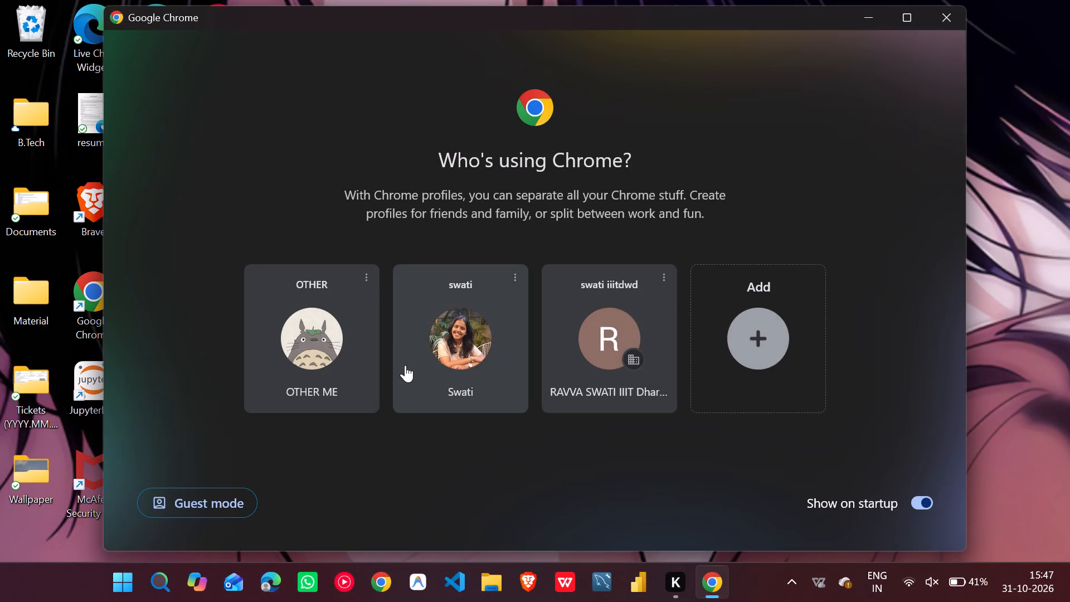
pyautogui.click(359, 365)
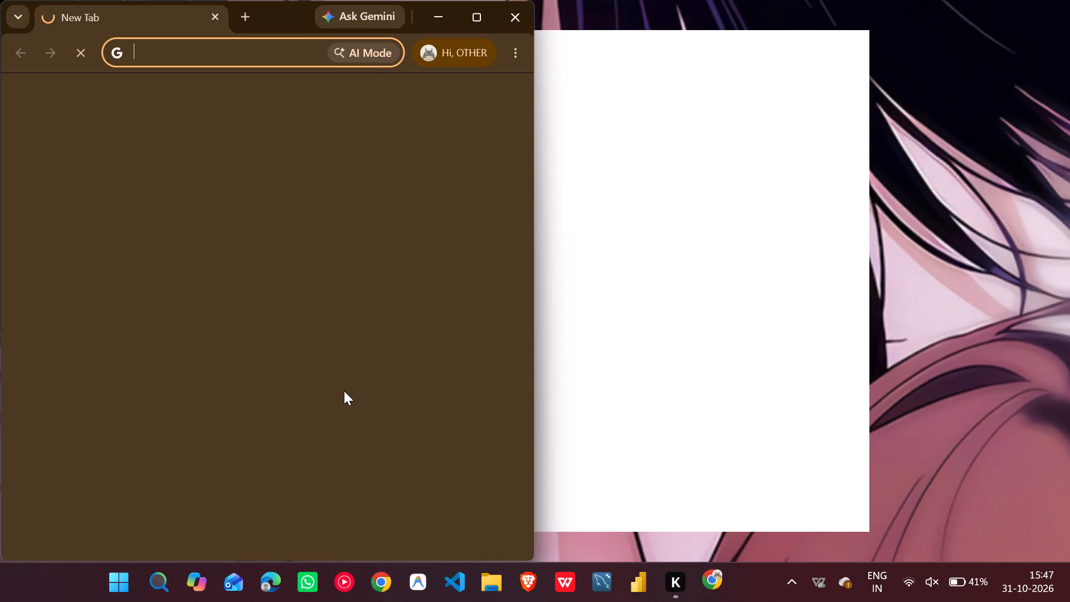
# Launch WhatsApp alongside the open browser window.
pyautogui.click(320, 577)
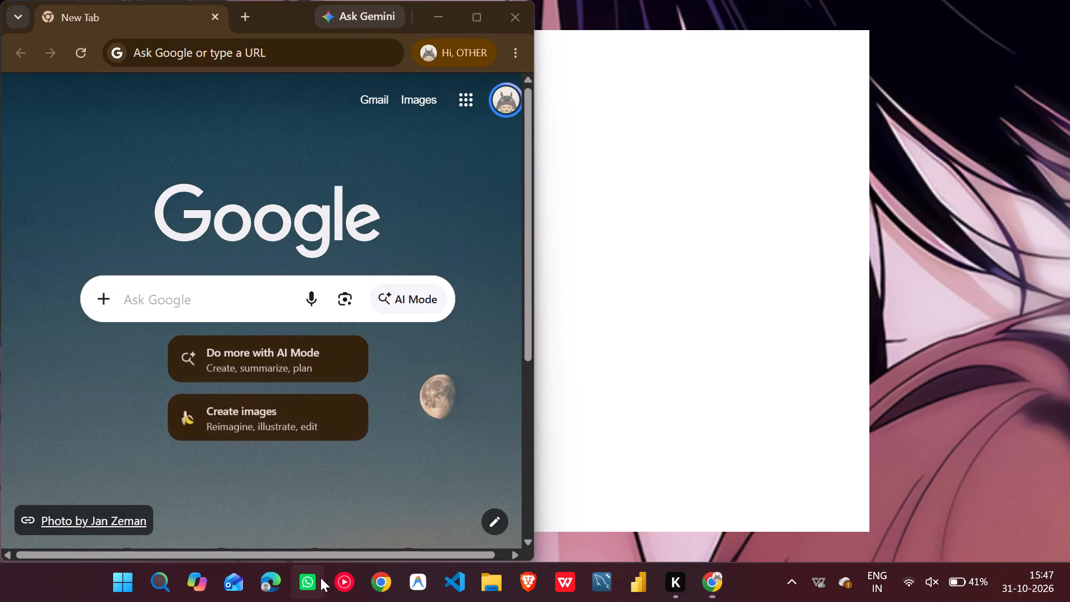
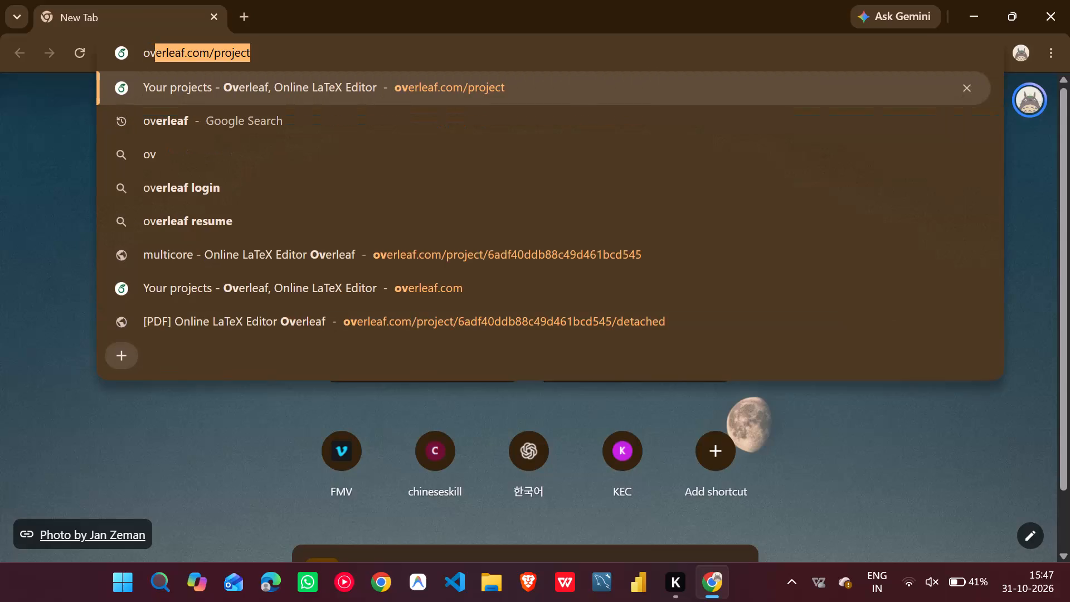
# Open the Overleaf projects page, dismiss the discount offer, and open the multicore project.
pyautogui.press('Return')
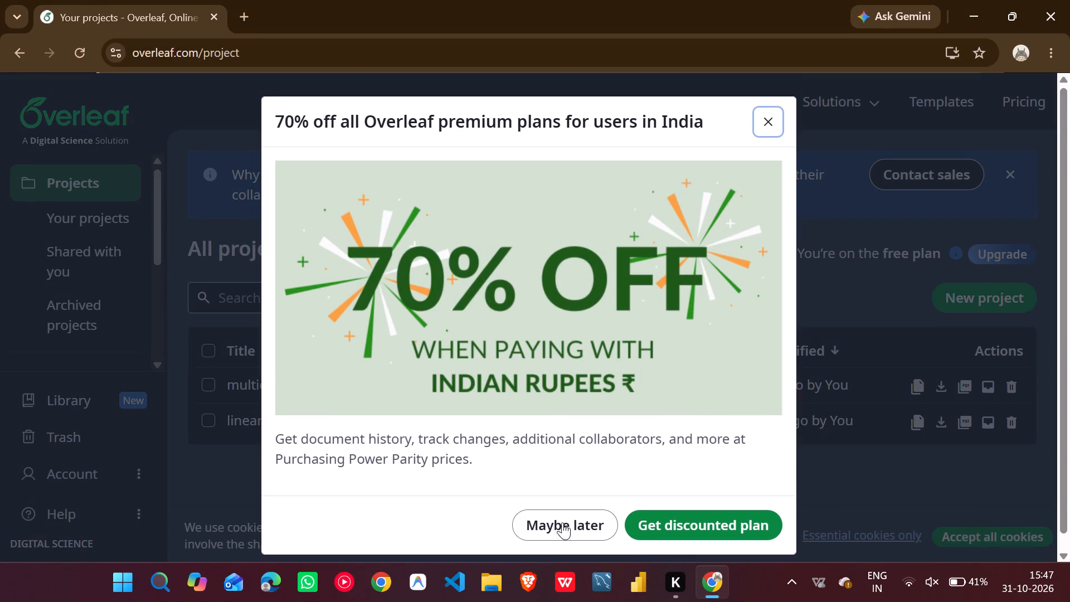
pyautogui.click(562, 520)
pyautogui.click(264, 385)
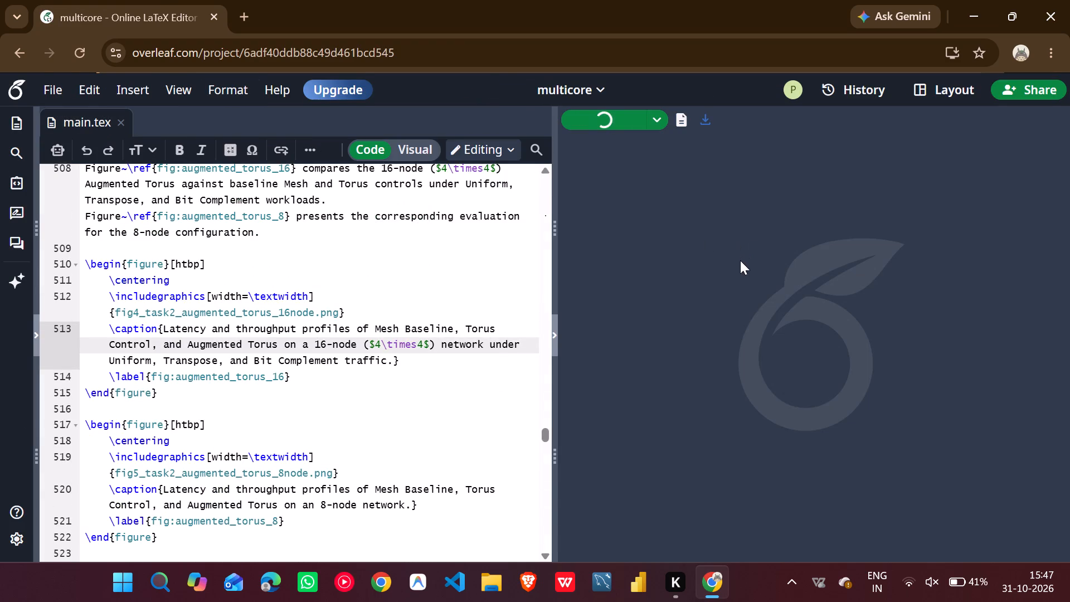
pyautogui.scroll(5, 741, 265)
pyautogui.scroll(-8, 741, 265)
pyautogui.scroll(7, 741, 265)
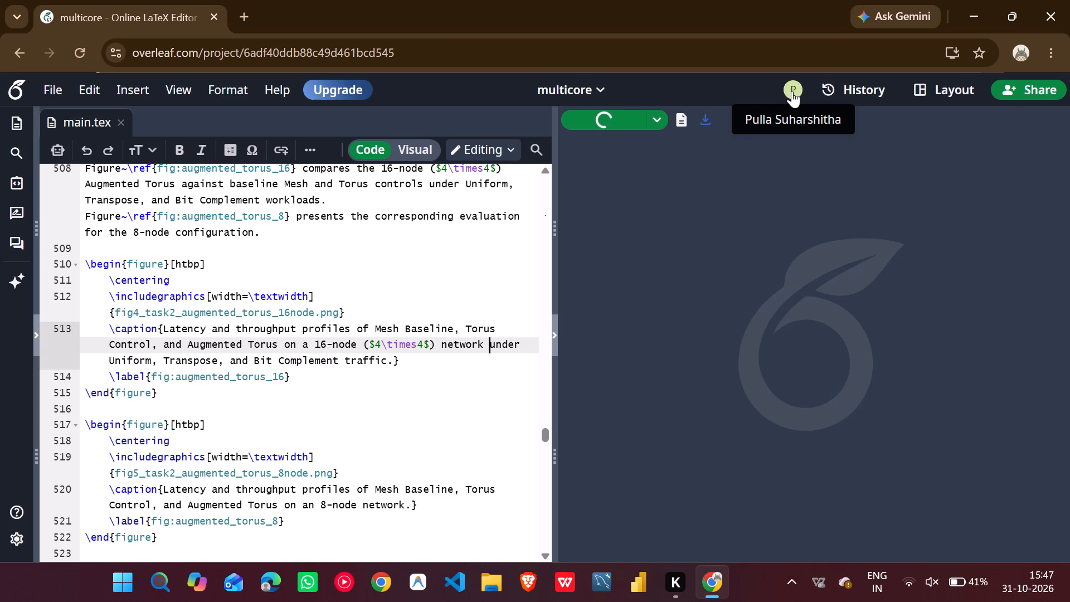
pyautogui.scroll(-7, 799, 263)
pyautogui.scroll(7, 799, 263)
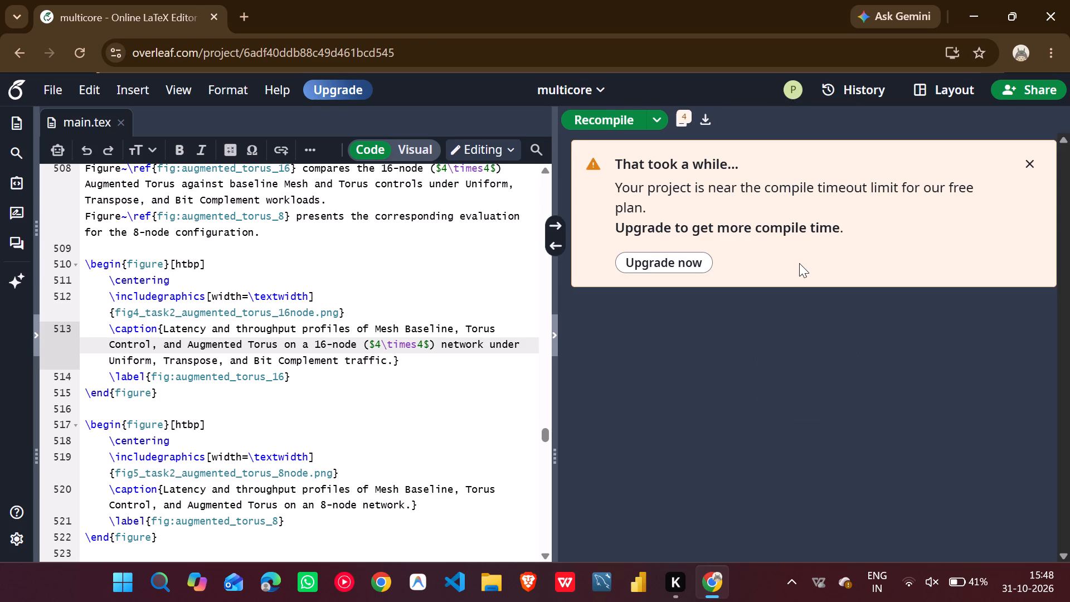
# Set compilation to skip images (draft mode) and recompile the document.
pyautogui.click(661, 124)
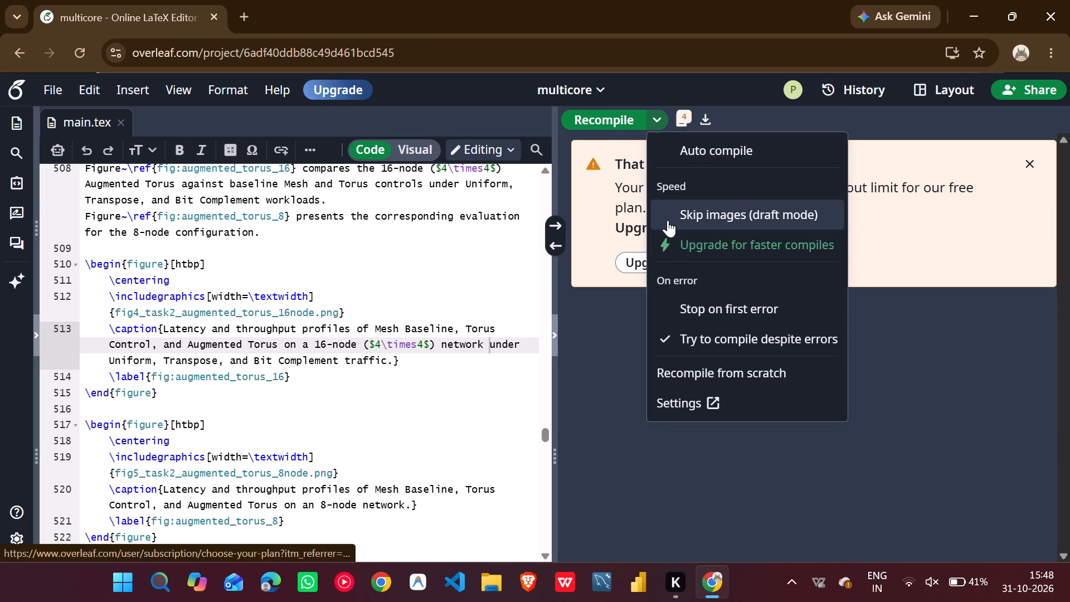
pyautogui.click(668, 218)
pyautogui.click(617, 112)
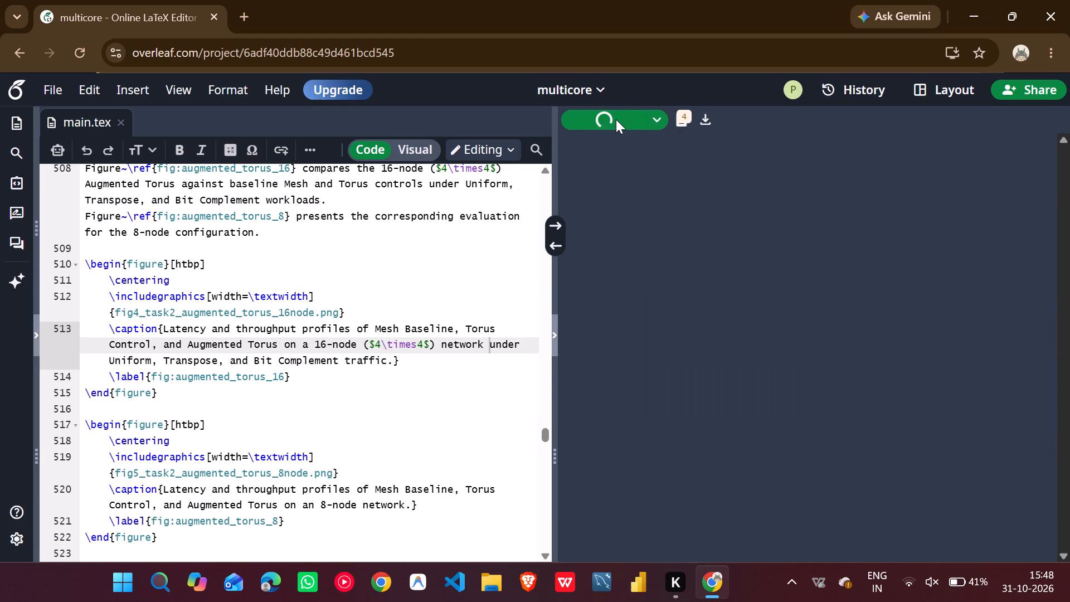
# Look through the compiled PDF's methodology, experimental setup and results pages, including Table 4 on small-network low-load validation.
pyautogui.scroll(6, 712, 282)
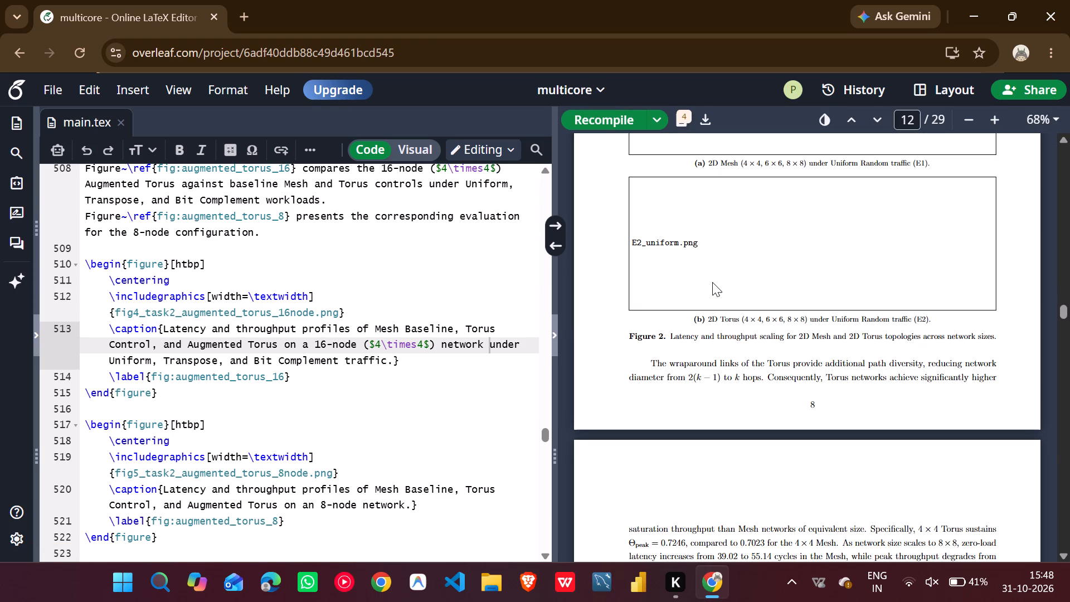
pyautogui.scroll(11, 712, 282)
pyautogui.scroll(16, 667, 324)
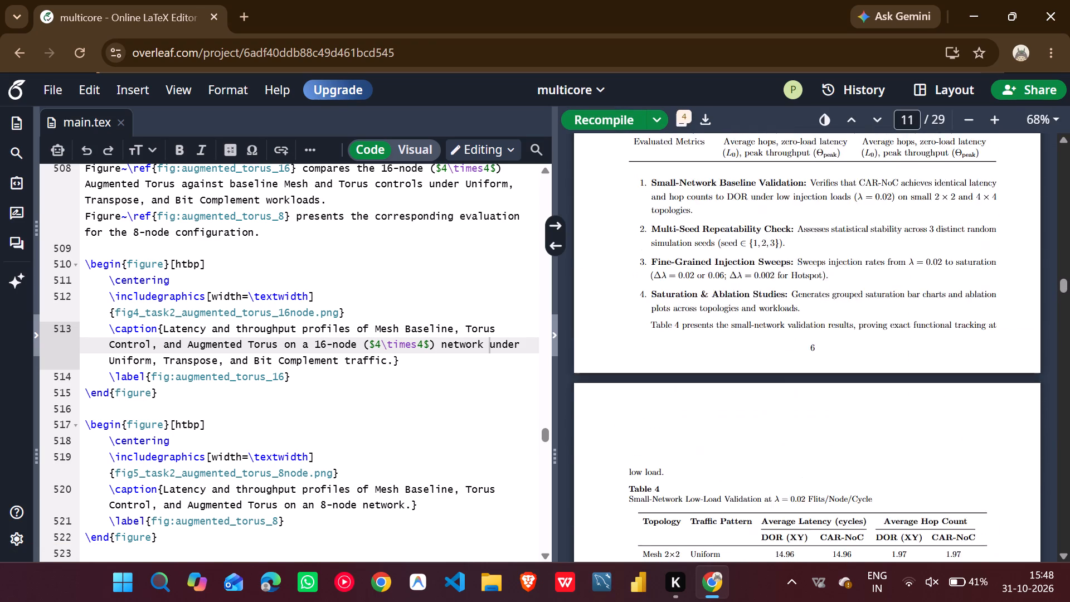
pyautogui.scroll(19, 667, 325)
pyautogui.scroll(3, 667, 324)
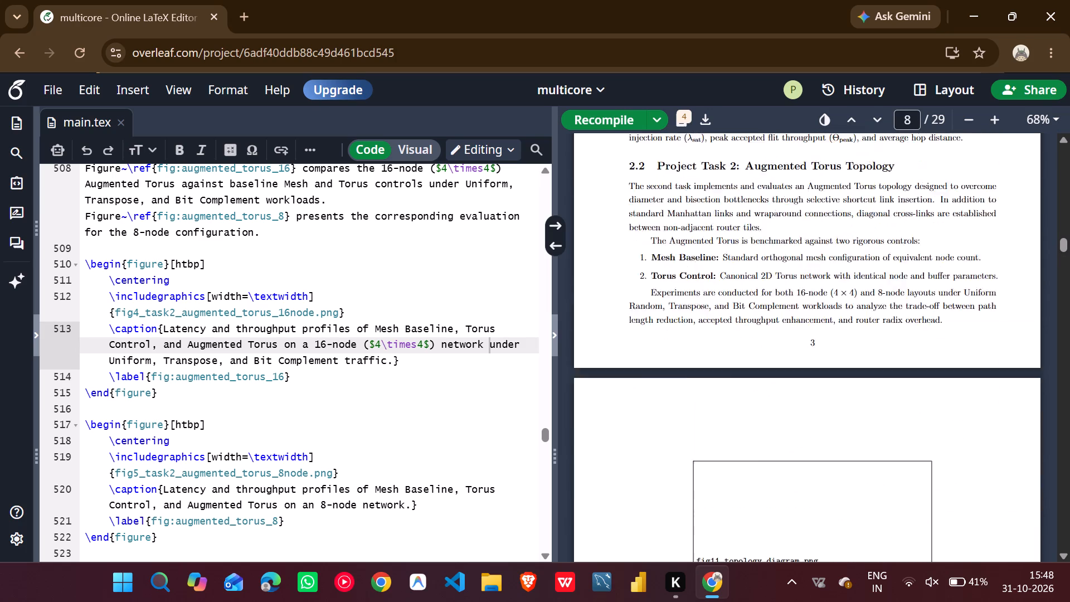
pyautogui.scroll(9, 667, 324)
pyautogui.scroll(-13, 667, 324)
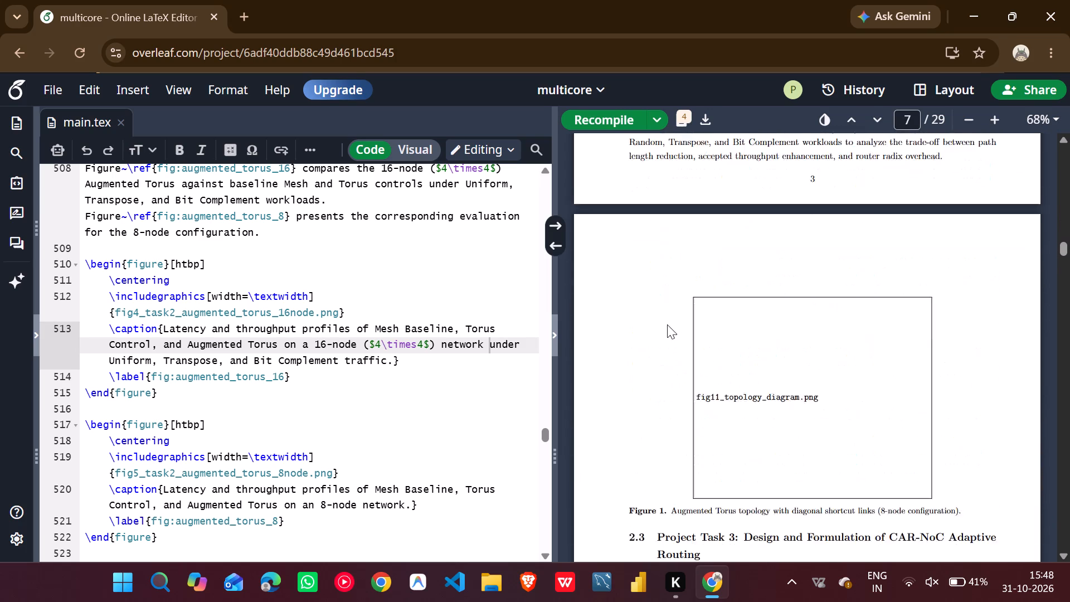
pyautogui.scroll(-20, 667, 324)
pyautogui.scroll(-6, 667, 324)
pyautogui.scroll(5, 668, 324)
pyautogui.scroll(-8, 668, 324)
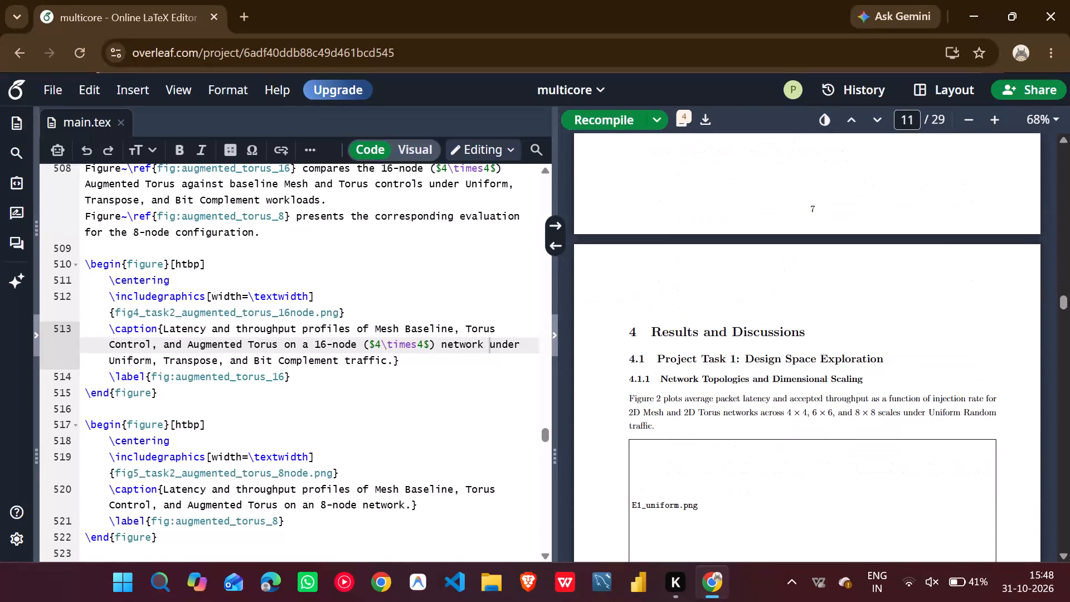
pyautogui.scroll(5, 668, 324)
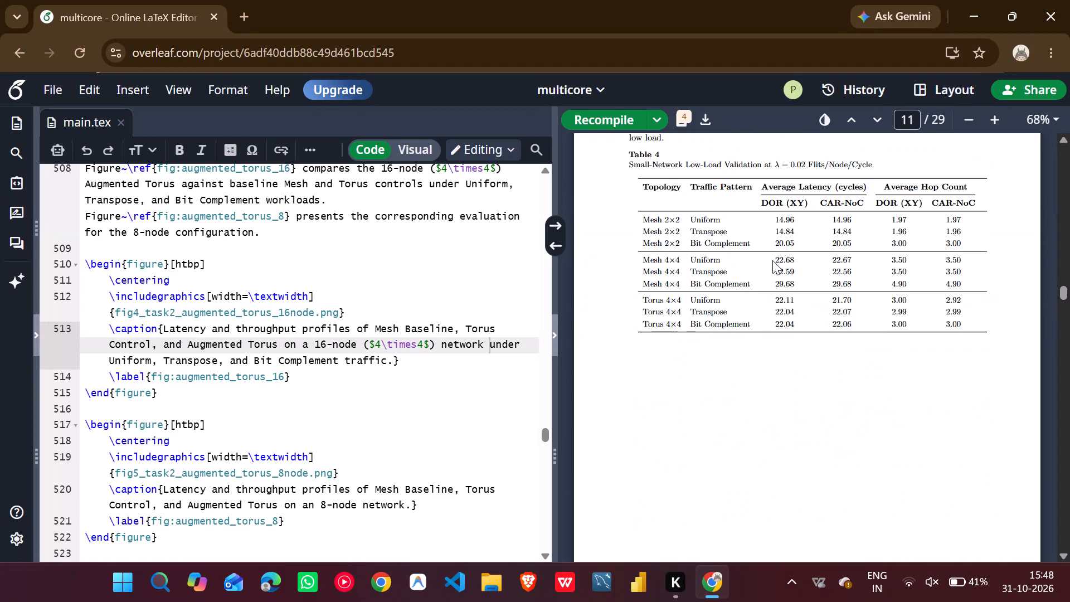
pyautogui.scroll(1, 772, 260)
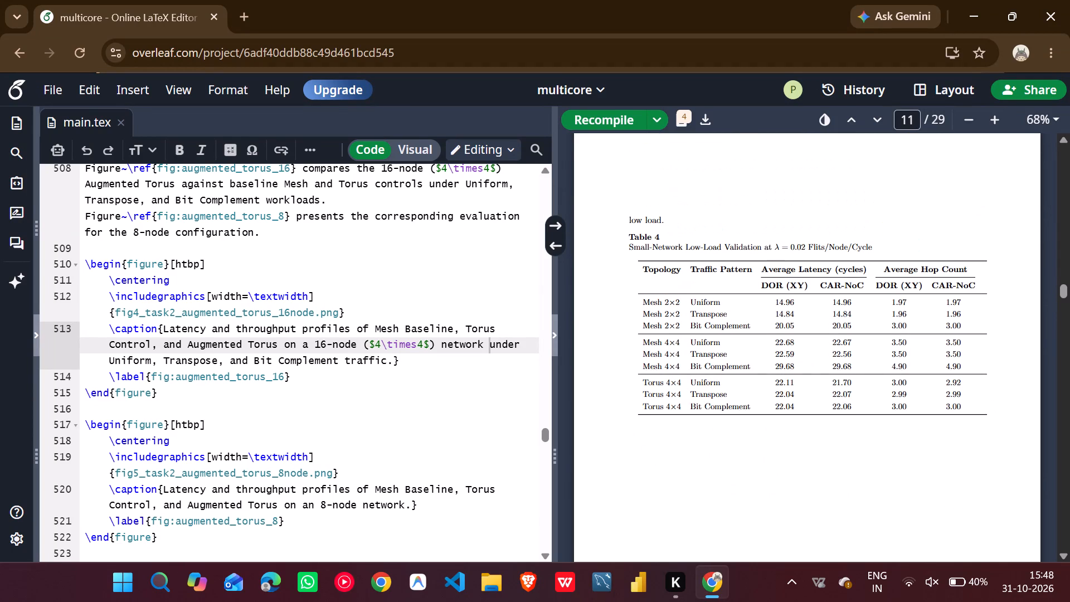
pyautogui.scroll(12, 774, 250)
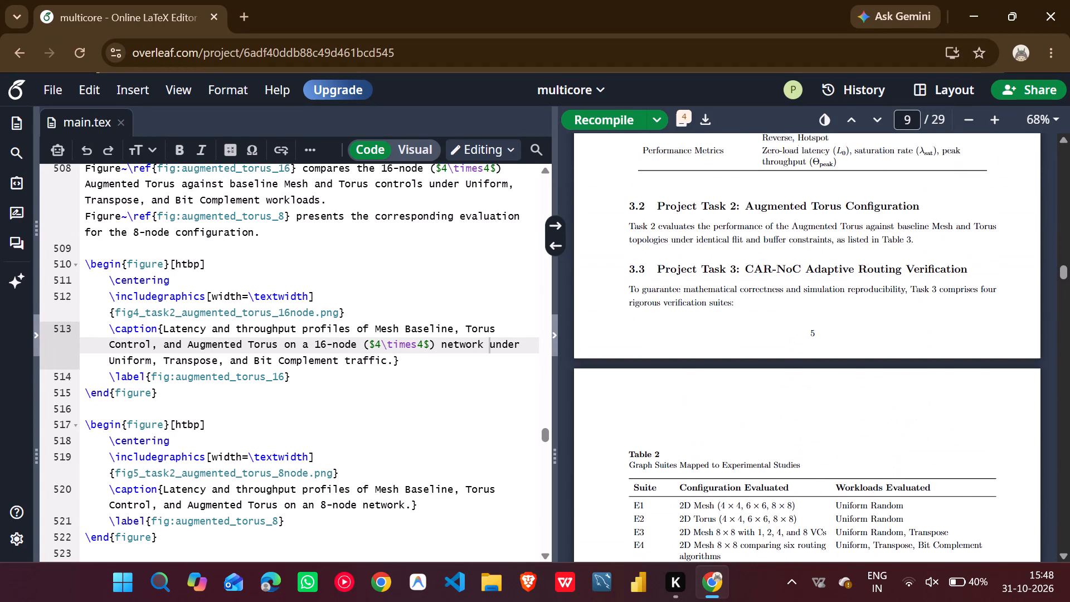
pyautogui.scroll(2, 775, 250)
pyautogui.scroll(-15, 775, 250)
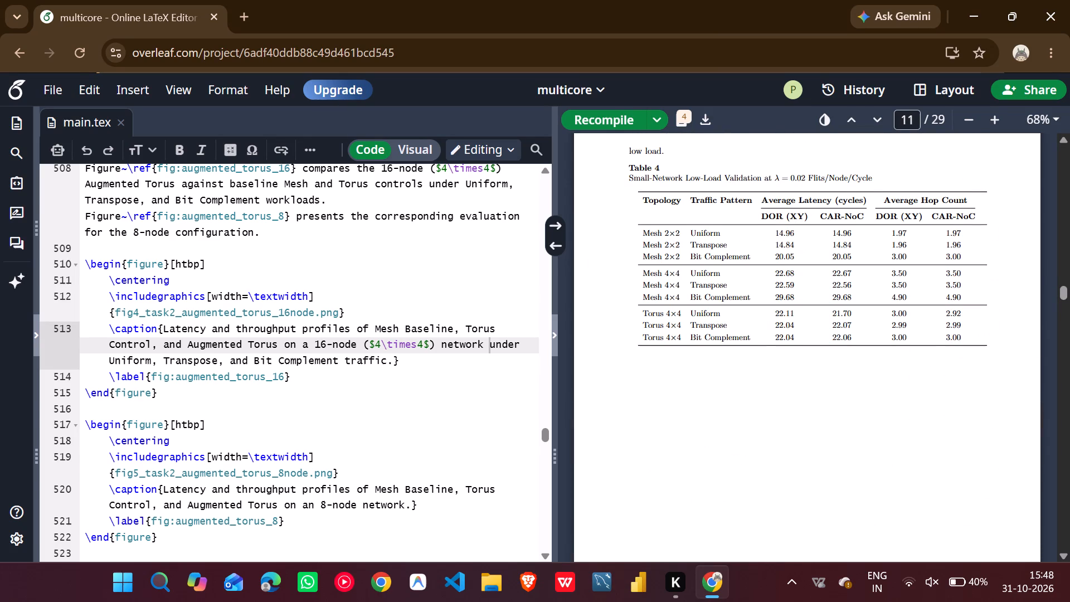
# In the LaTeX source of Table 4, replace both CAR-NoC column headings with LAPS.
pyautogui.doubleClick(847, 202)
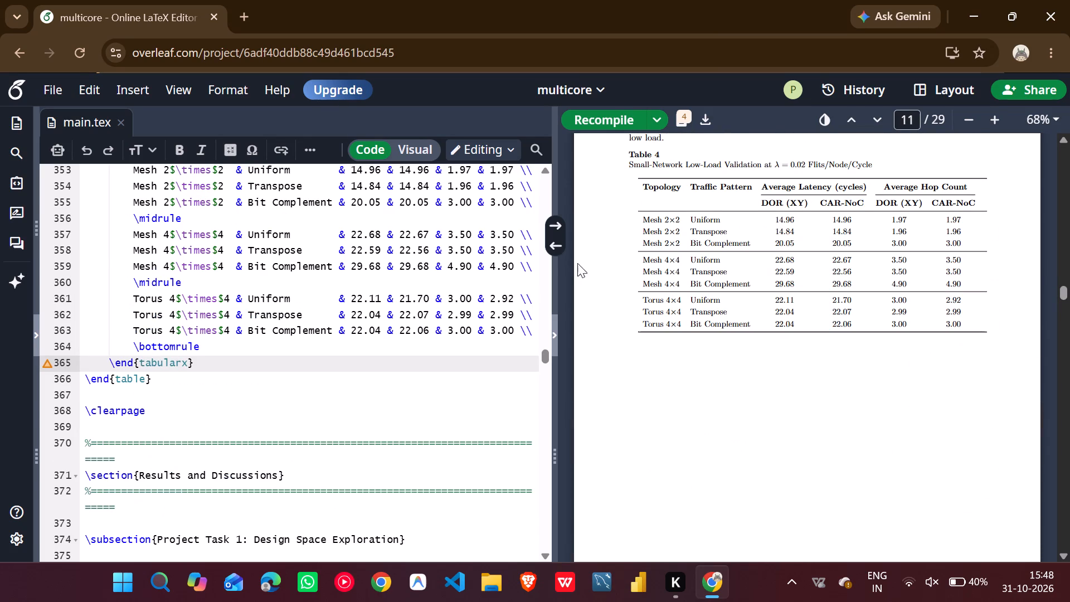
pyautogui.scroll(2, 205, 338)
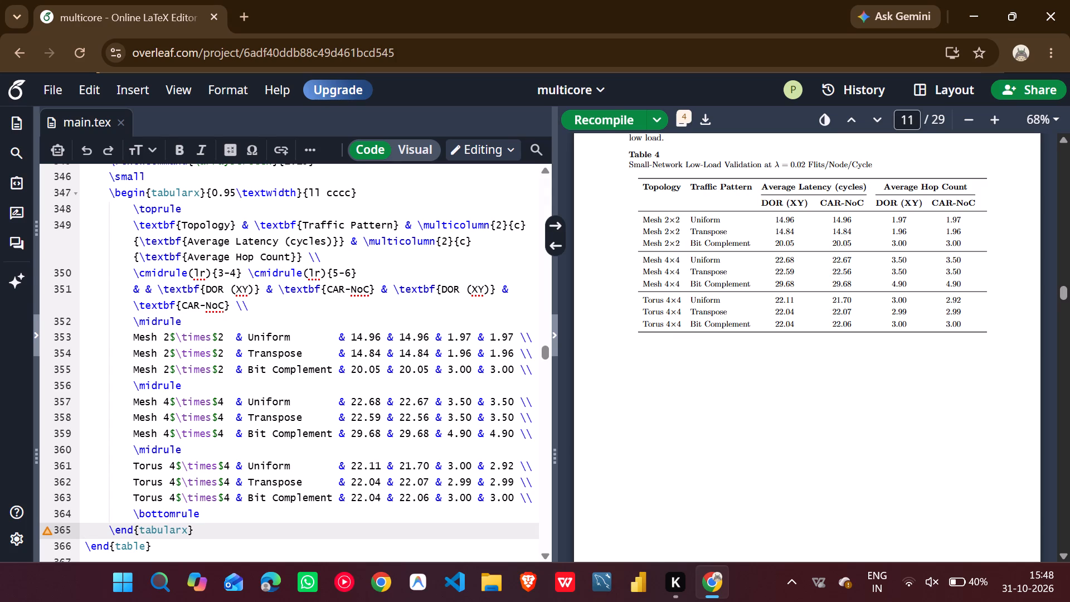
pyautogui.moveTo(367, 291); pyautogui.dragTo(344, 291)
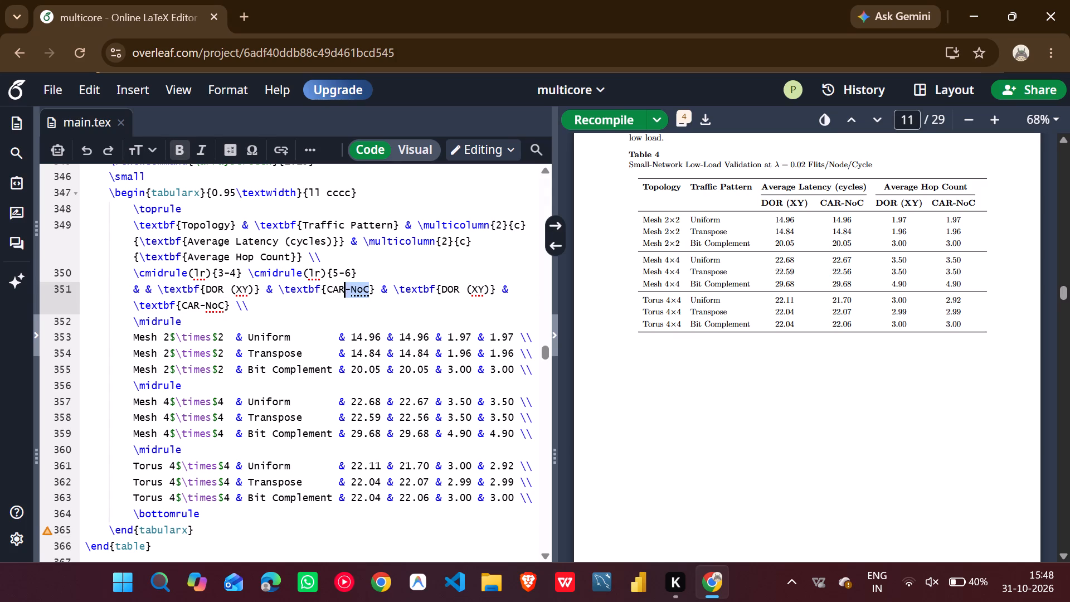
pyautogui.moveTo(344, 291); pyautogui.dragTo(328, 294)
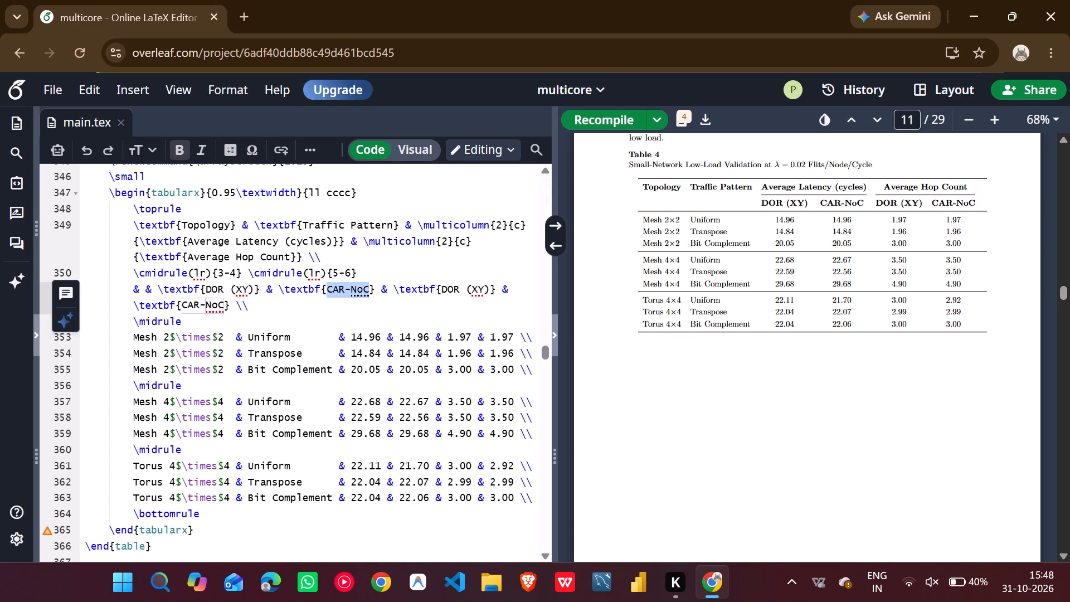
pyautogui.write('LAPS')
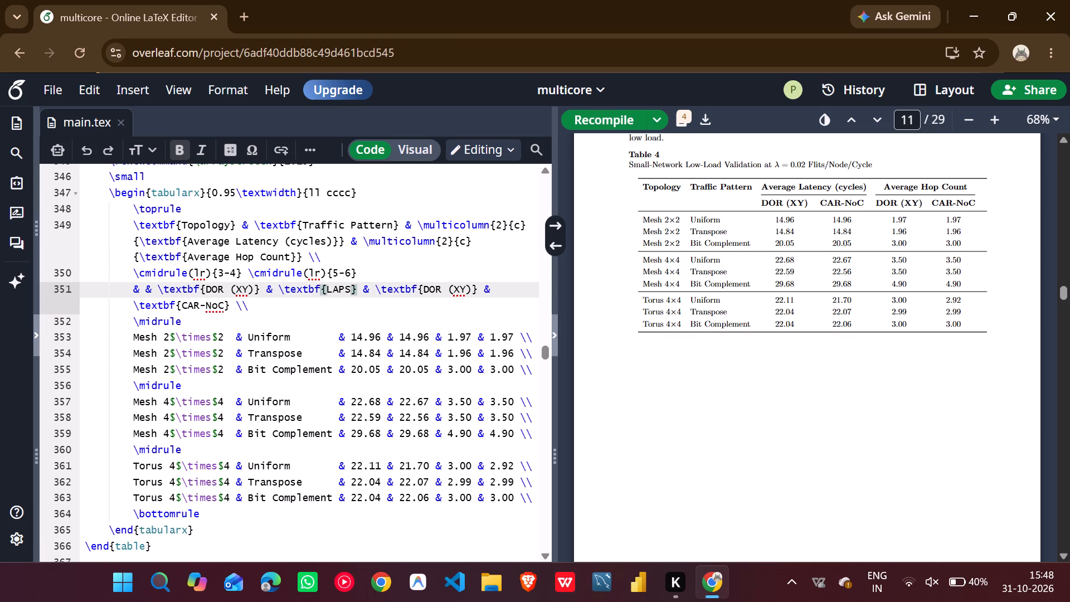
pyautogui.moveTo(222, 306); pyautogui.dragTo(216, 306)
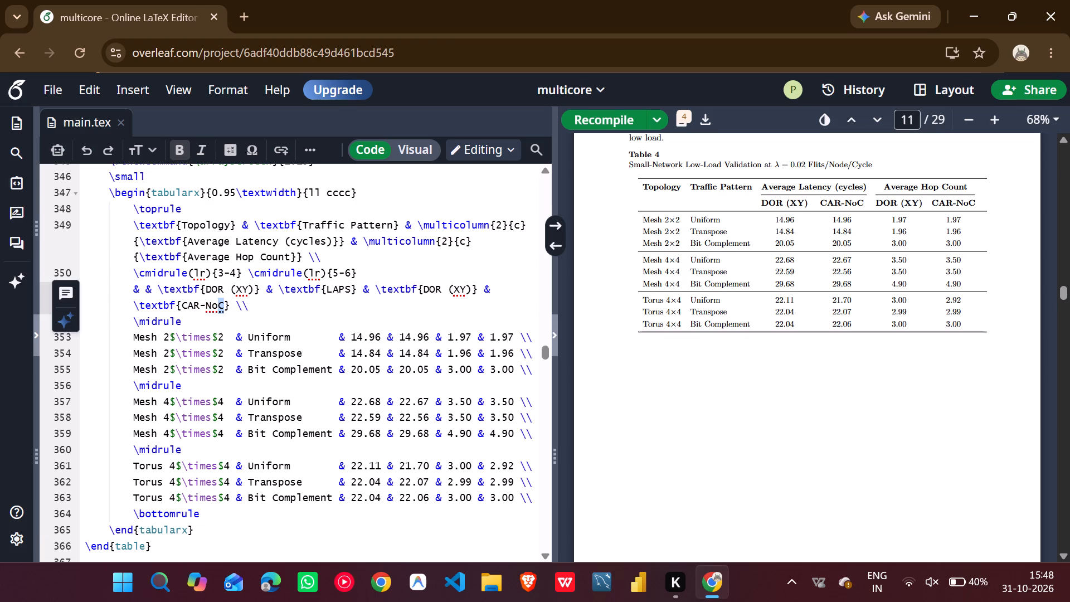
pyautogui.moveTo(349, 289); pyautogui.dragTo(324, 289)
pyautogui.hotkey('ctrl', 'c')
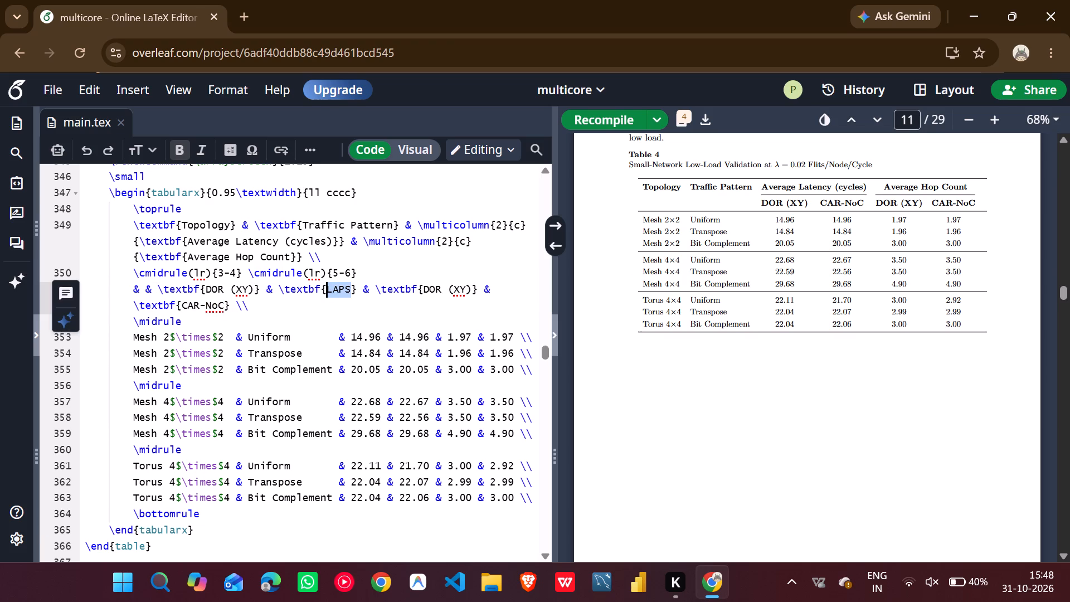
pyautogui.moveTo(222, 307); pyautogui.dragTo(186, 307)
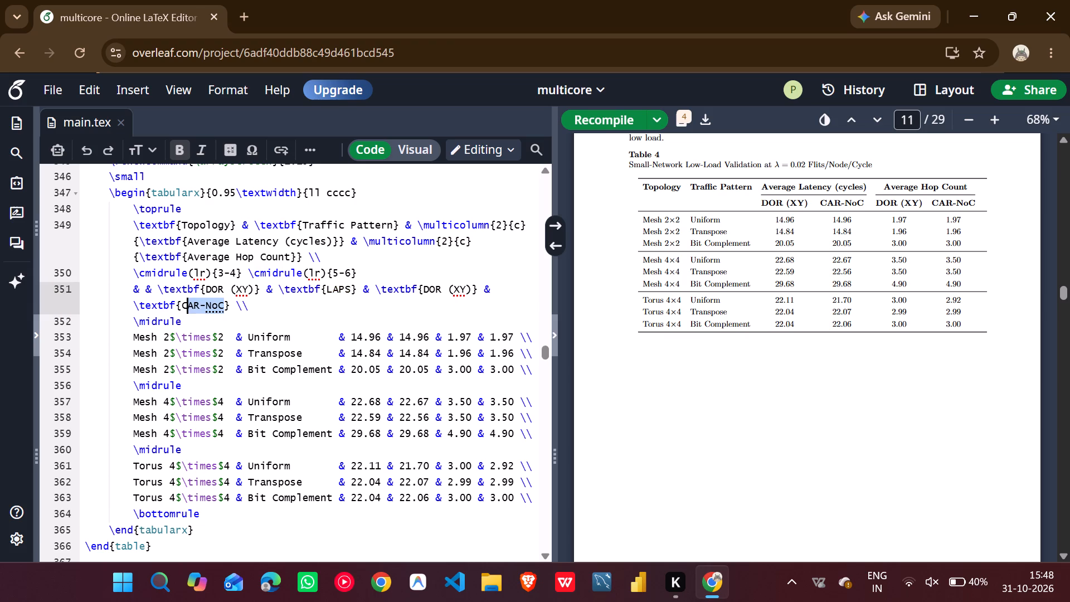
pyautogui.moveTo(186, 307); pyautogui.dragTo(184, 307)
pyautogui.hotkey('ctrl', 'v')
pyautogui.click(421, 303)
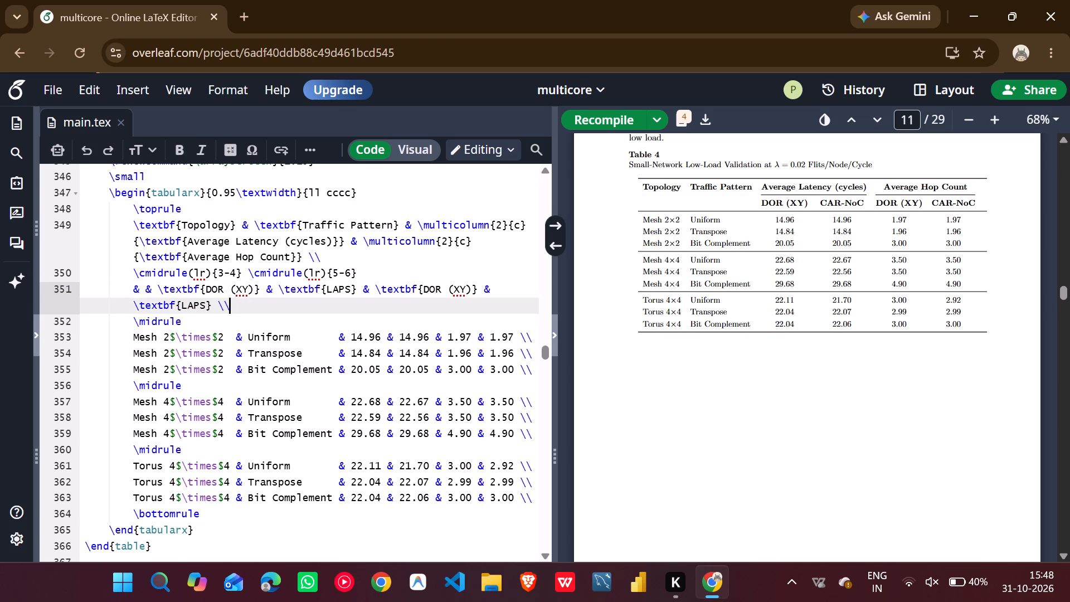
# Recompile the document to update the PDF preview with the new Table 4 headings.
pyautogui.click(614, 127)
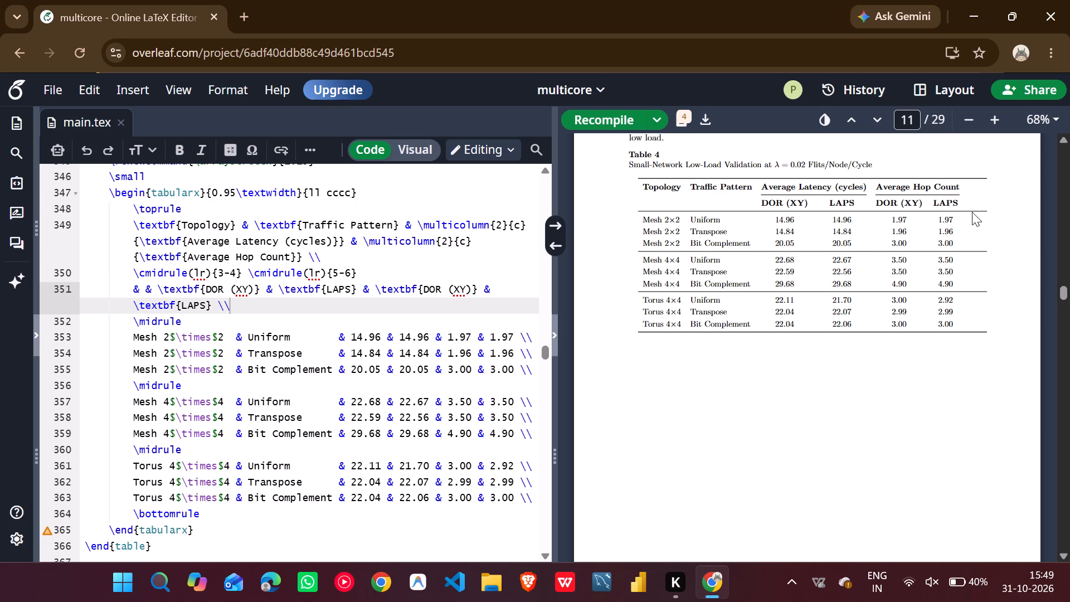
# Find the CAR-NoC mention in the PDF's Novel Adaptive Routing Design (Task 3) objective and jump to its source line.
pyautogui.scroll(20, 869, 324)
pyautogui.scroll(15, 869, 324)
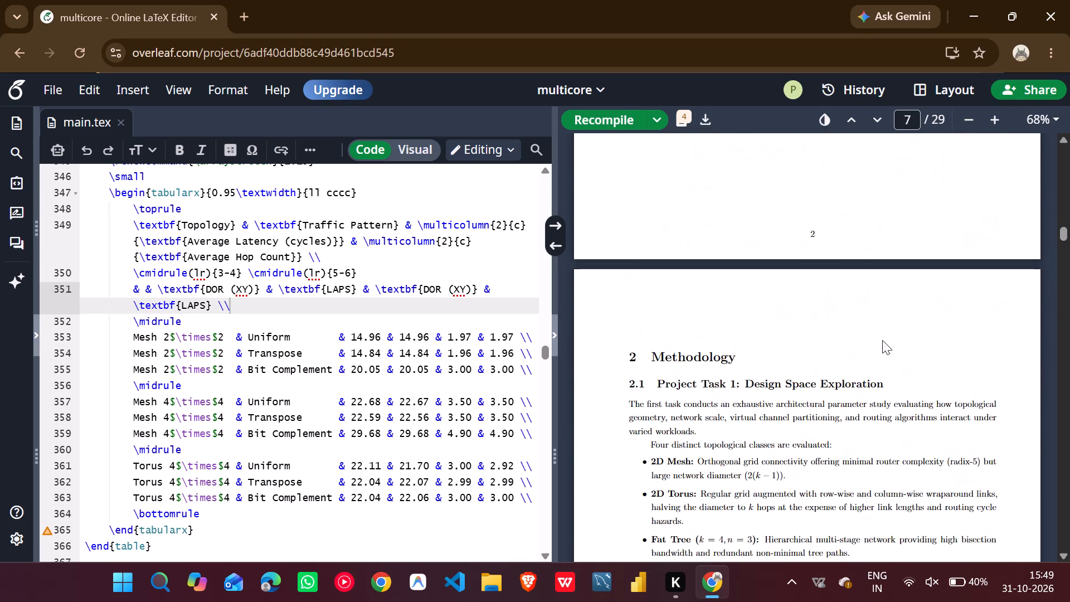
pyautogui.scroll(19, 882, 340)
pyautogui.scroll(-8, 882, 334)
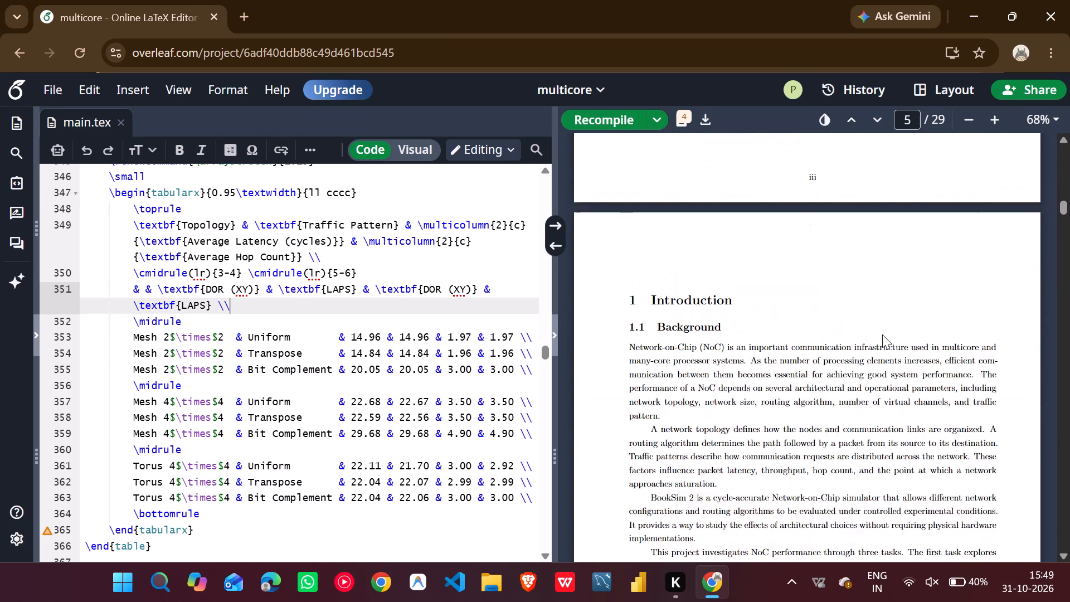
pyautogui.scroll(-9, 882, 334)
pyautogui.scroll(8, 896, 315)
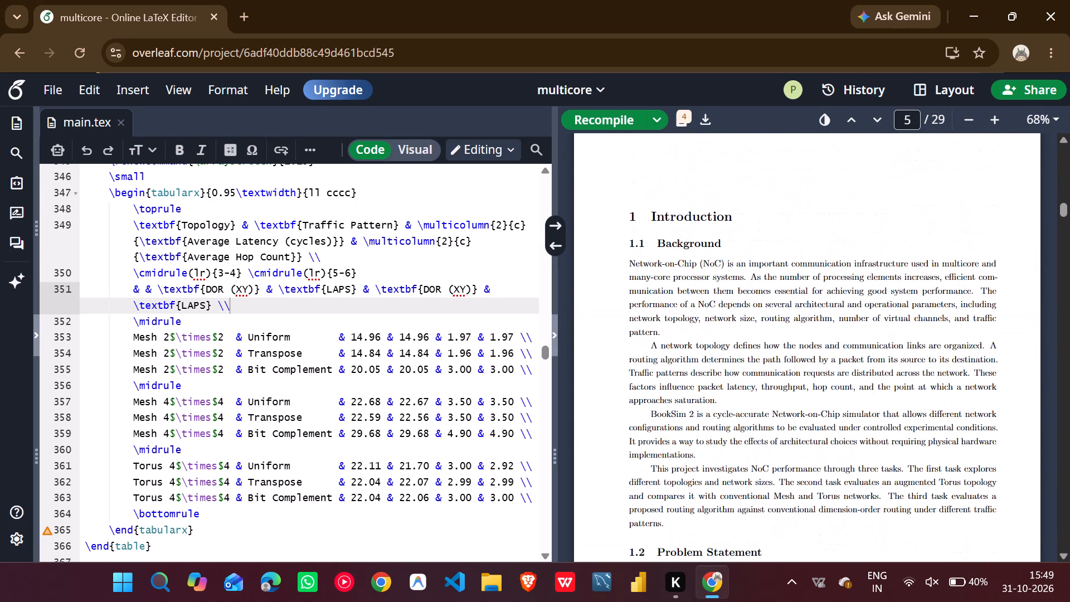
pyautogui.scroll(-9, 897, 315)
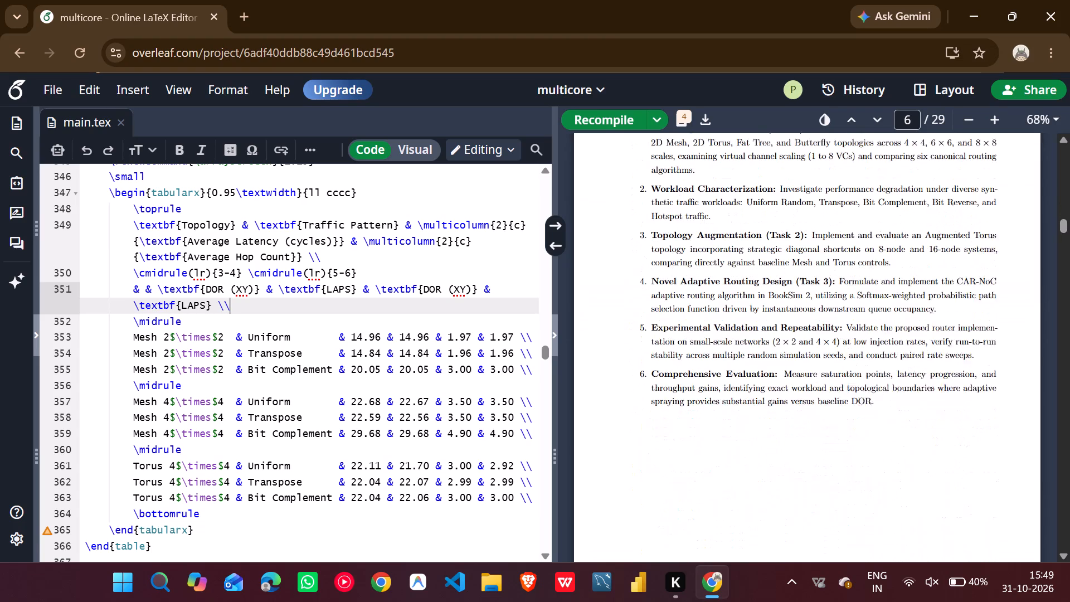
pyautogui.click(827, 272)
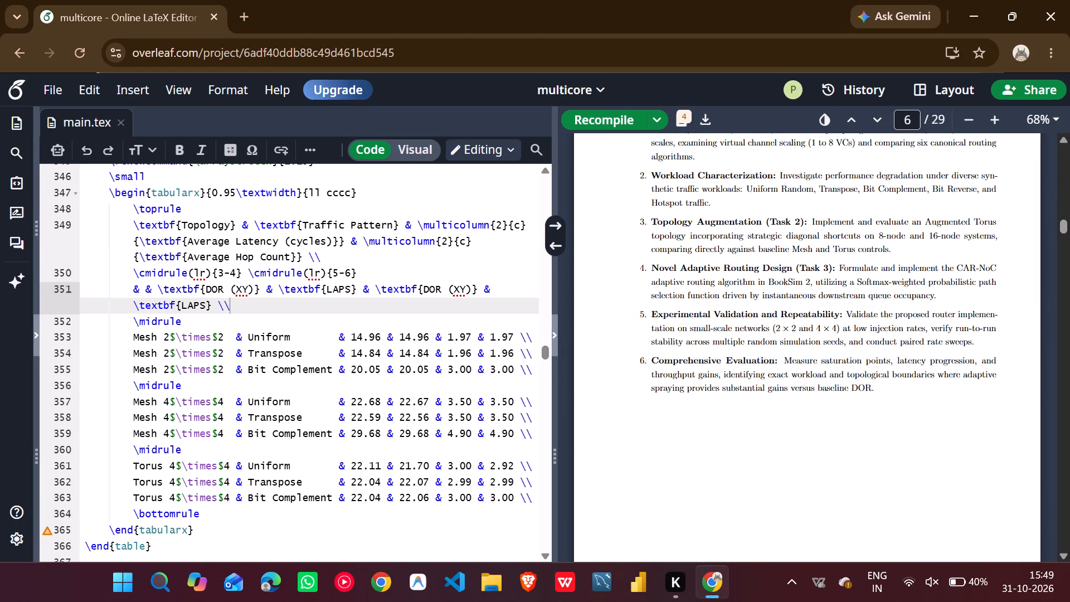
pyautogui.doubleClick(959, 272)
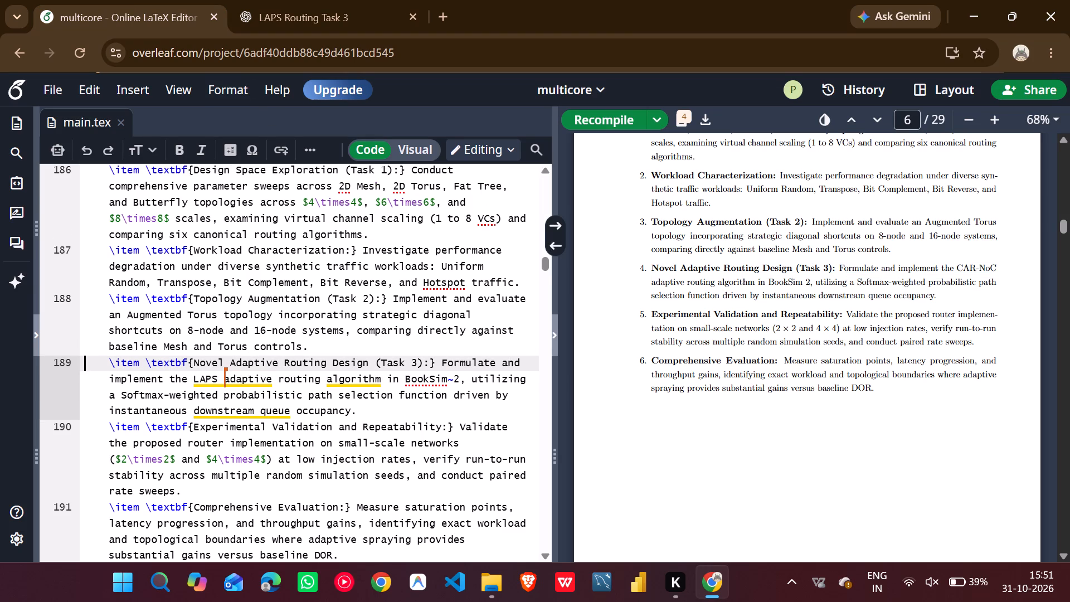
pyautogui.moveTo(441, 362); pyautogui.dragTo(354, 404)
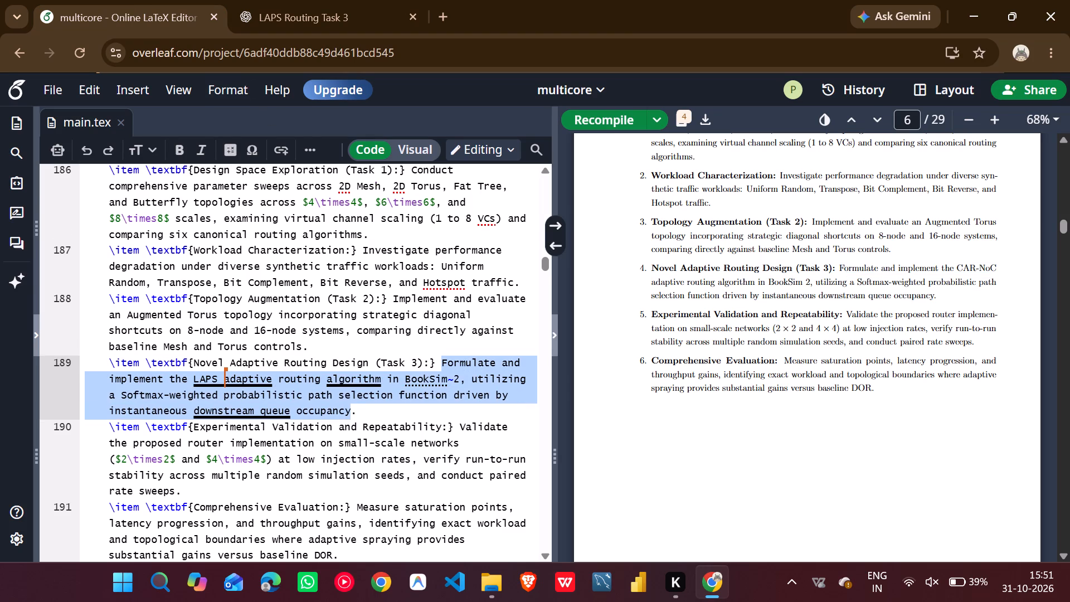
pyautogui.moveTo(354, 404); pyautogui.dragTo(357, 408)
pyautogui.hotkey('ctrl', 'v')
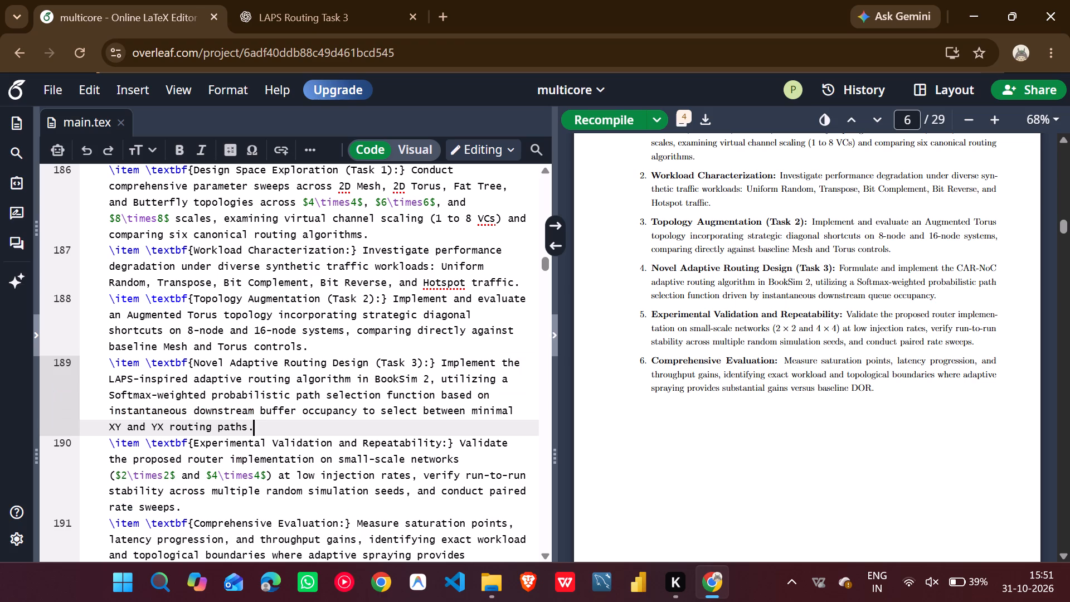
# Recompile the document to update the Task 3 objective in the PDF preview.
pyautogui.click(601, 122)
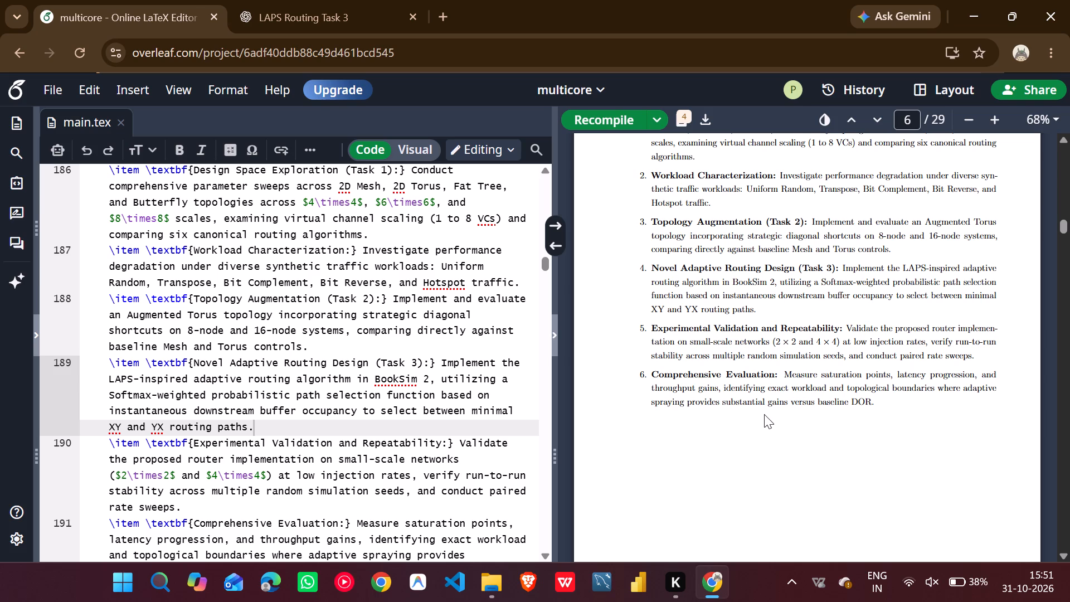
# Review the PDF from the Problem Statement through Objectives and Methodology to section 2.3 for remaining CAR-NoC wording.
pyautogui.scroll(1, 764, 414)
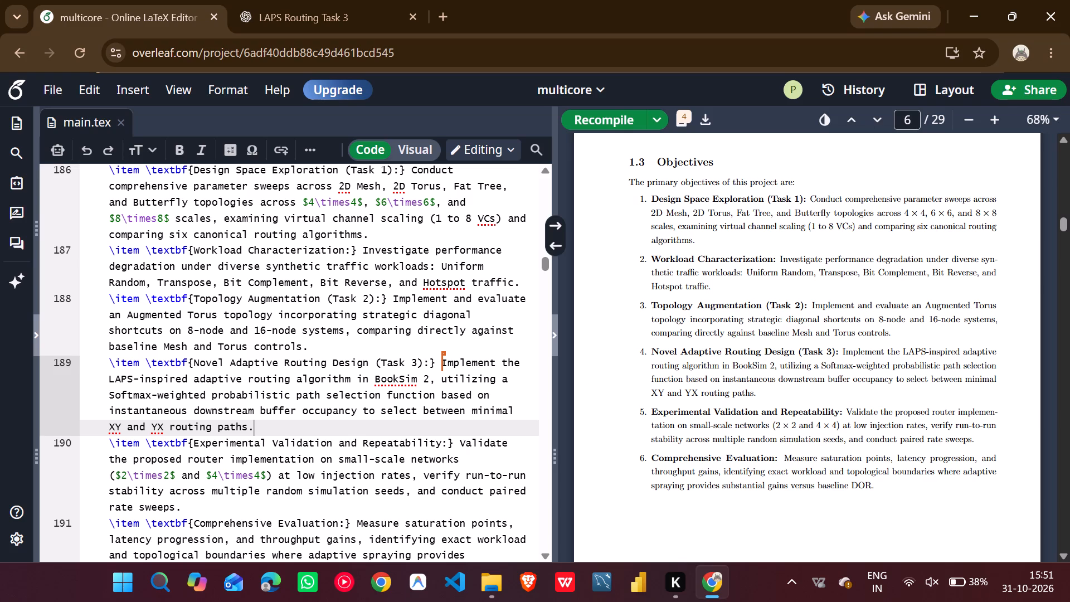
pyautogui.scroll(8, 838, 302)
pyautogui.scroll(-4, 842, 322)
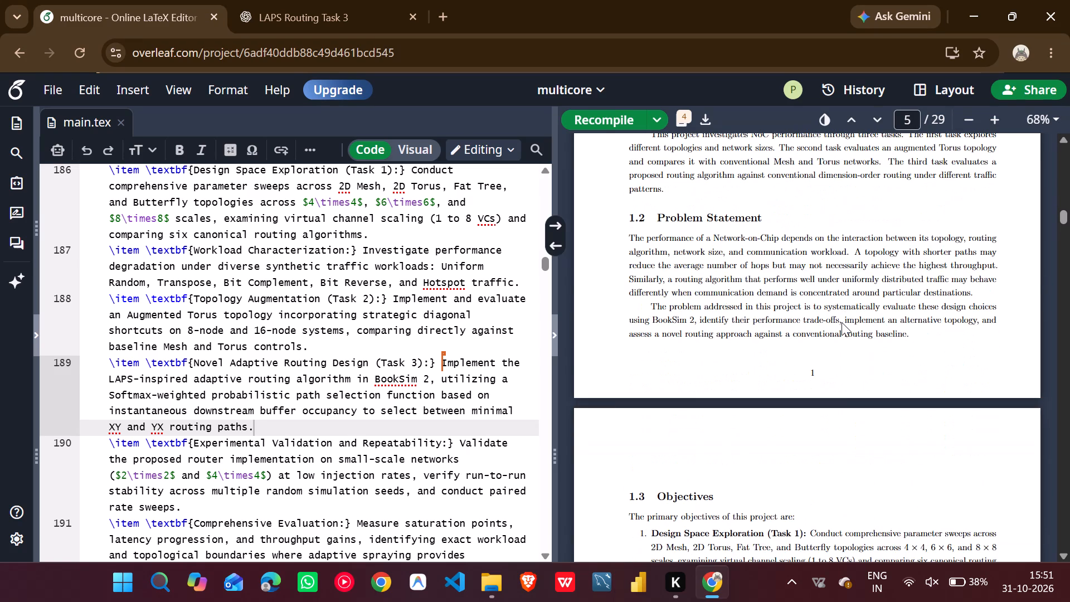
pyautogui.scroll(-3, 833, 416)
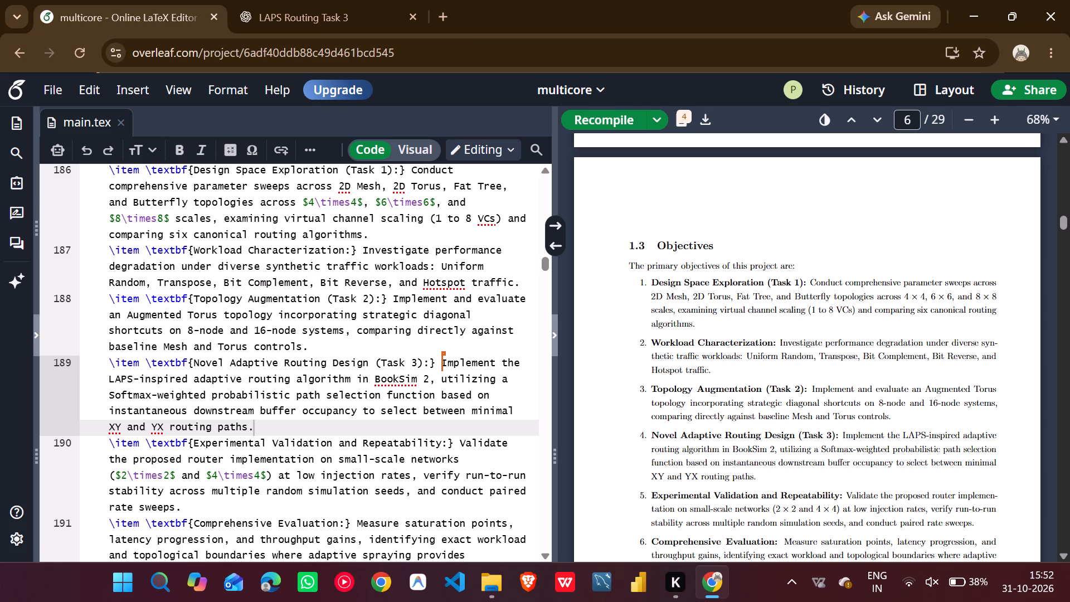
pyautogui.scroll(-4, 870, 331)
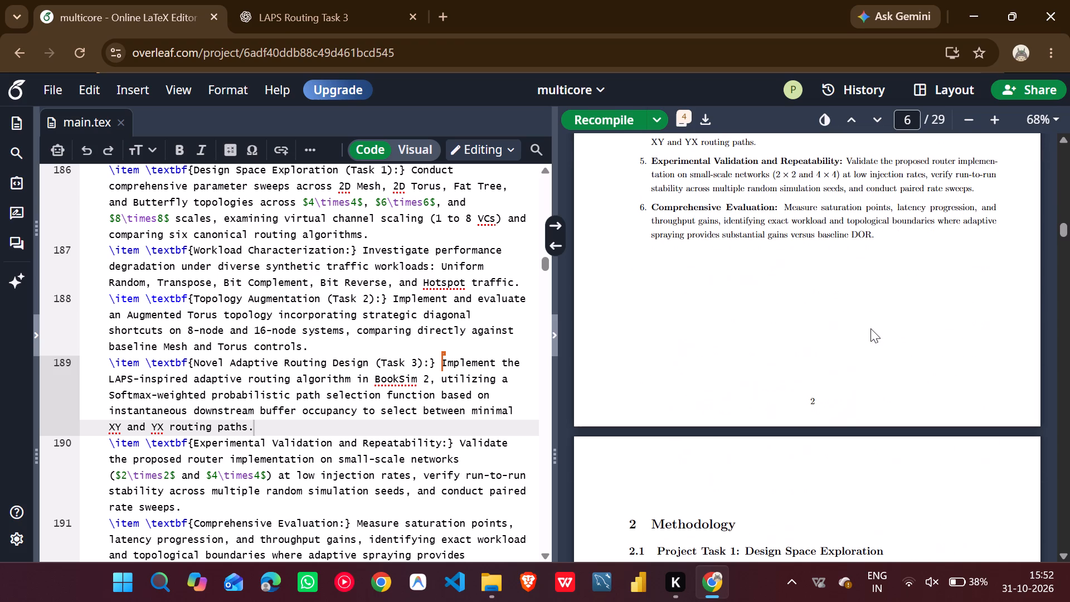
pyautogui.scroll(-4, 867, 279)
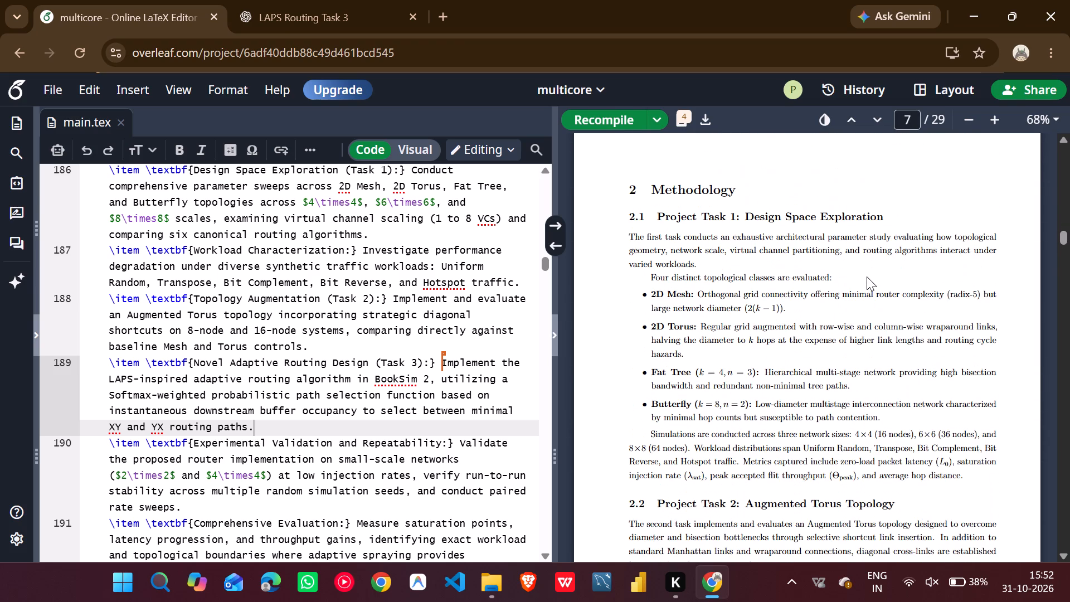
pyautogui.scroll(-7, 867, 276)
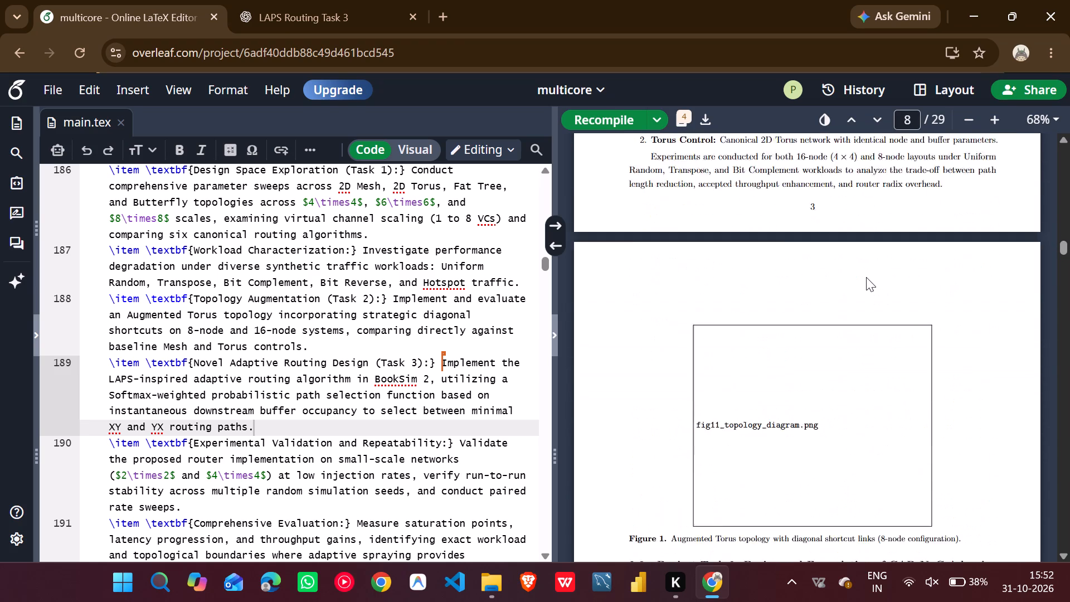
pyautogui.scroll(-3, 866, 277)
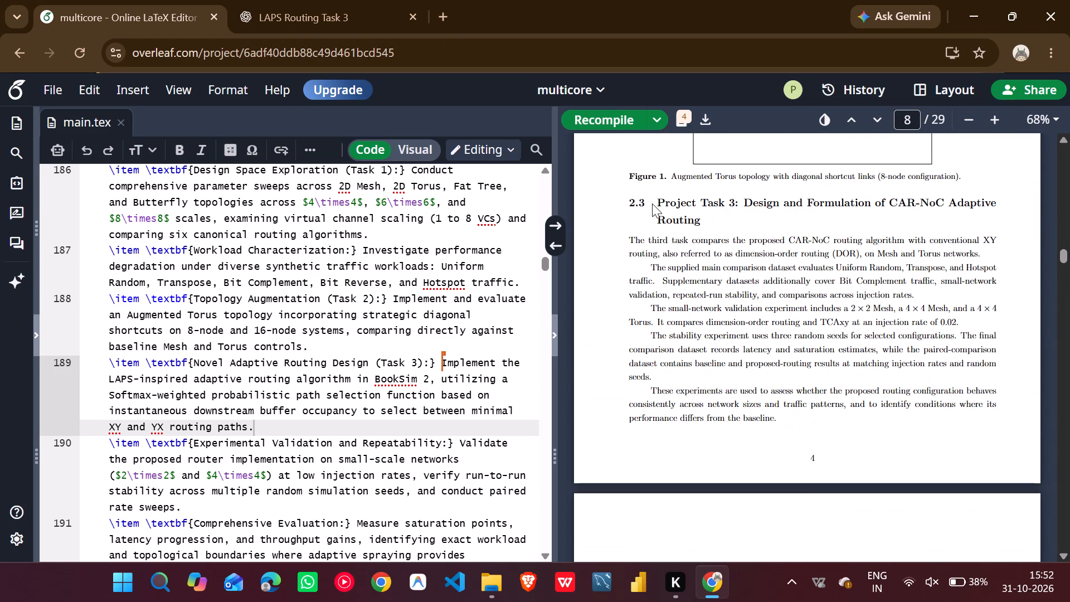
pyautogui.moveTo(658, 205); pyautogui.dragTo(772, 435)
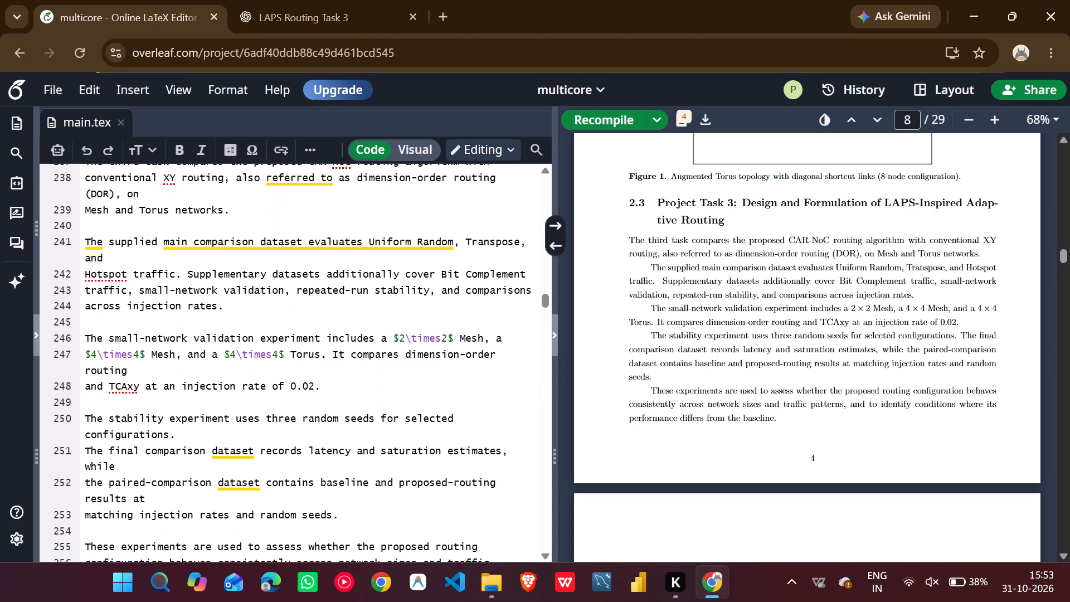
pyautogui.scroll(1, 275, 384)
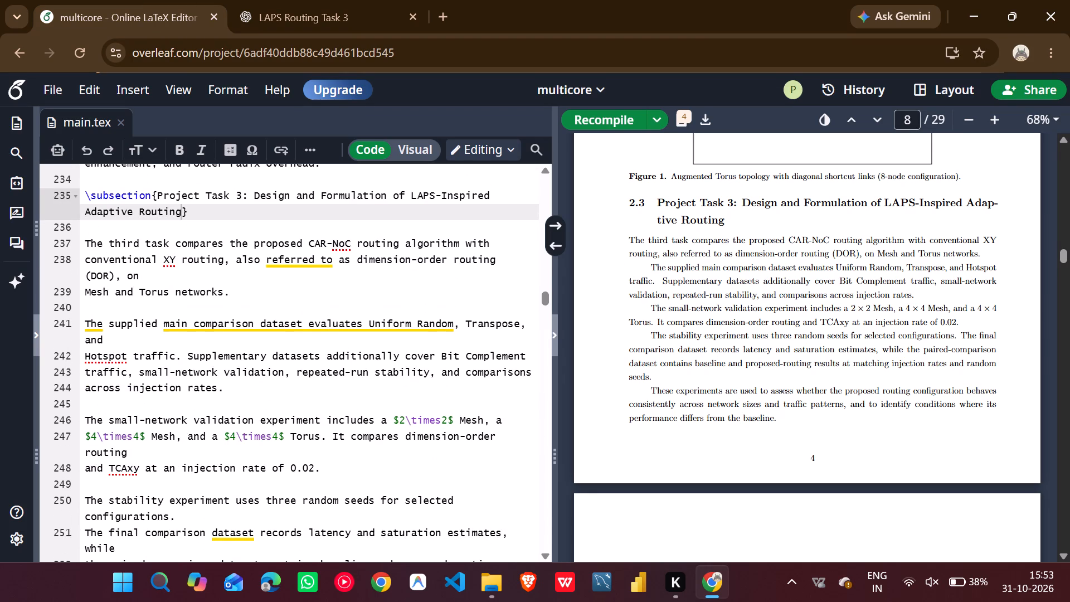
pyautogui.moveTo(87, 247); pyautogui.dragTo(119, 336)
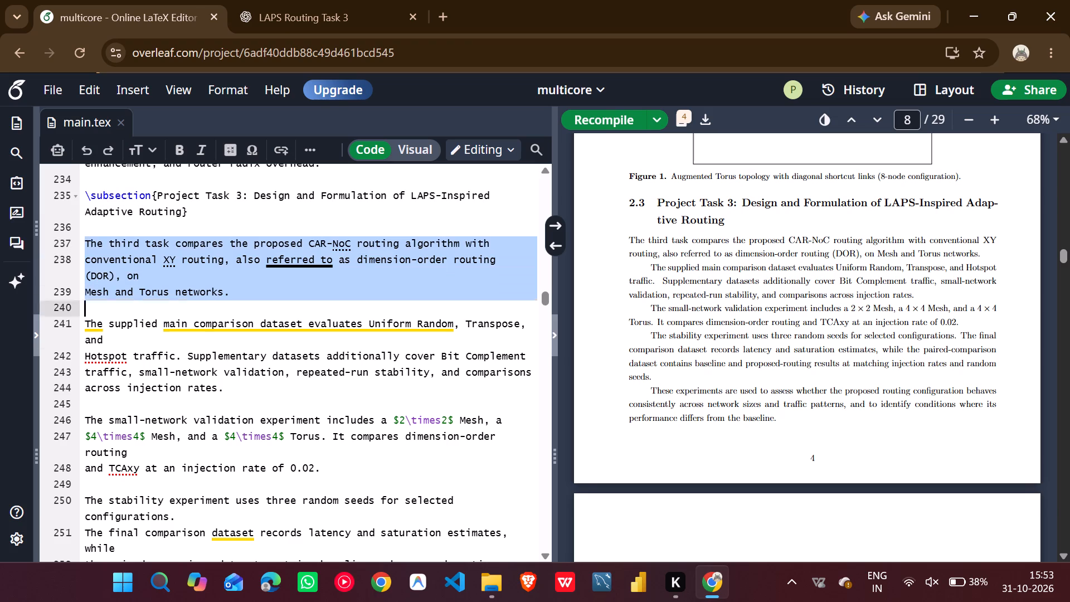
pyautogui.moveTo(119, 336); pyautogui.dragTo(154, 401)
pyautogui.scroll(-2, 154, 401)
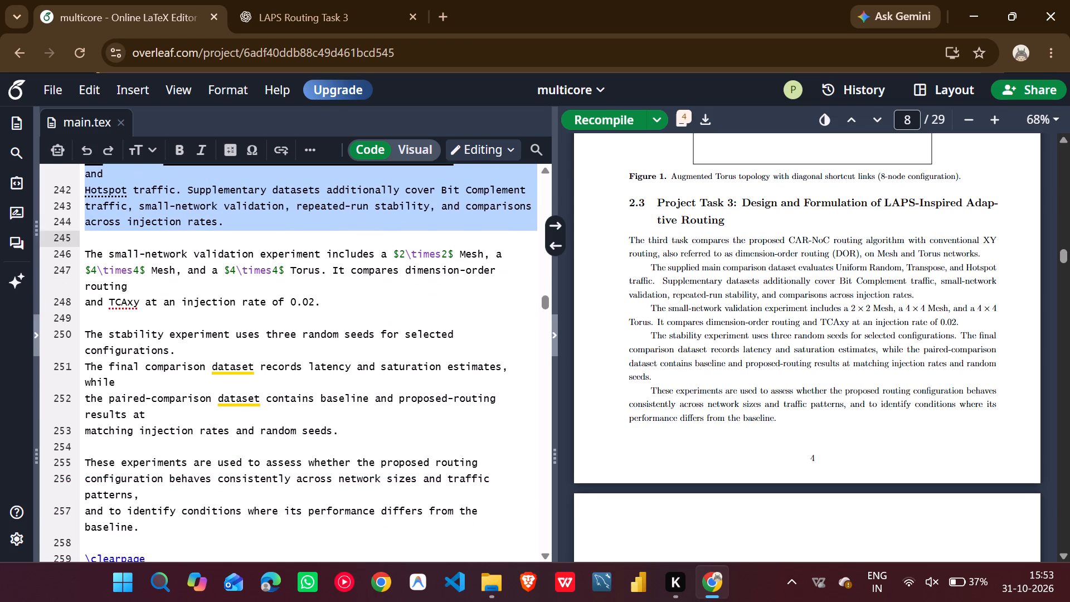
pyautogui.moveTo(154, 401); pyautogui.dragTo(145, 442)
pyautogui.scroll(-1, 154, 401)
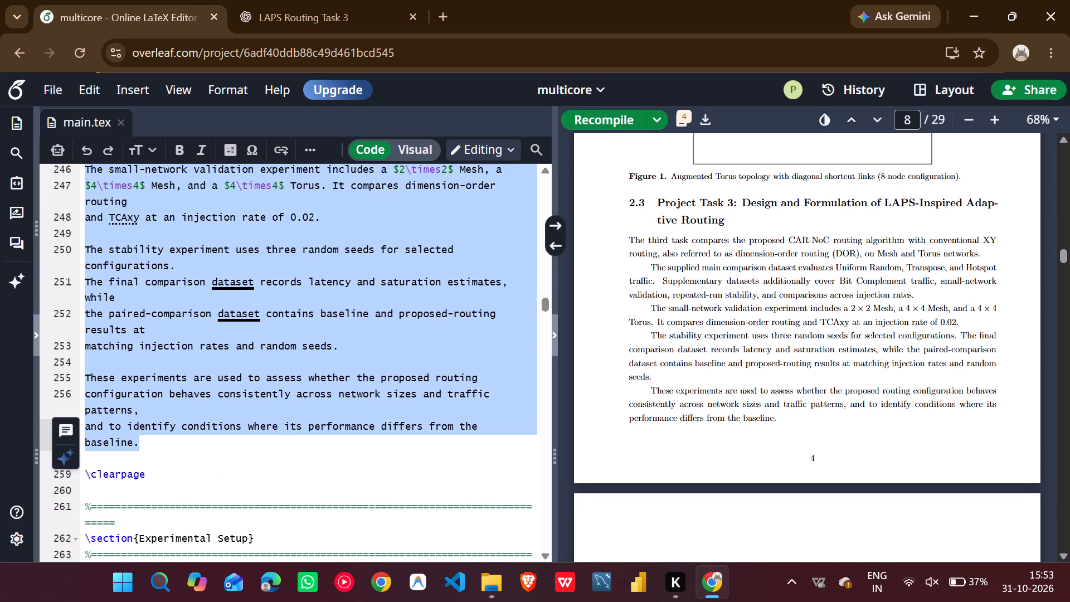
pyautogui.hotkey('ctrl', 'v')
# Recompile the document to update the PDF preview with the rewritten Task 3 paragraphs.
pyautogui.scroll(2, 197, 340)
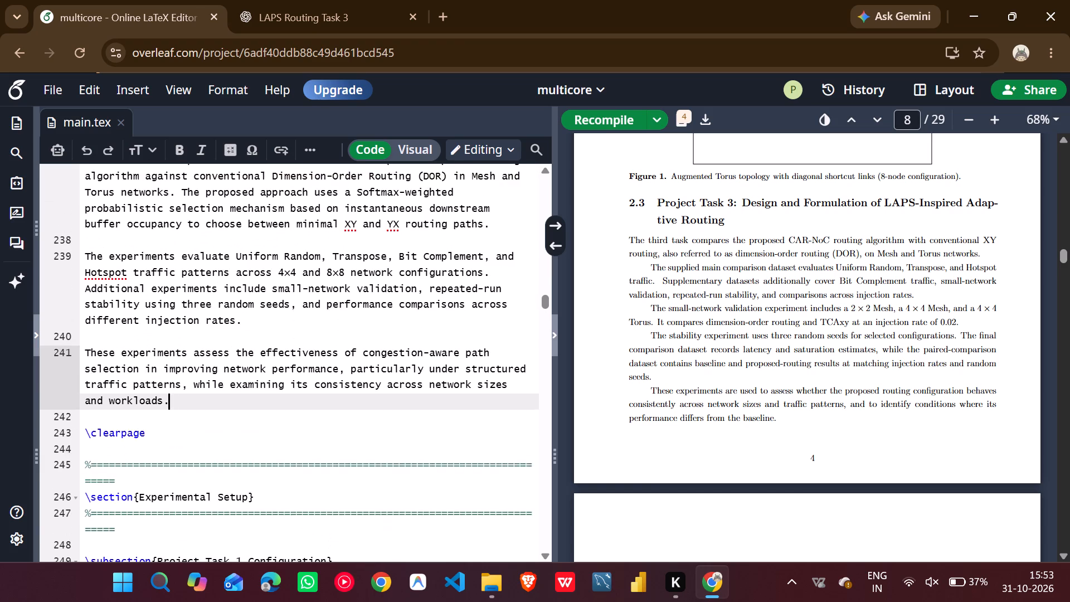
pyautogui.scroll(2, 197, 340)
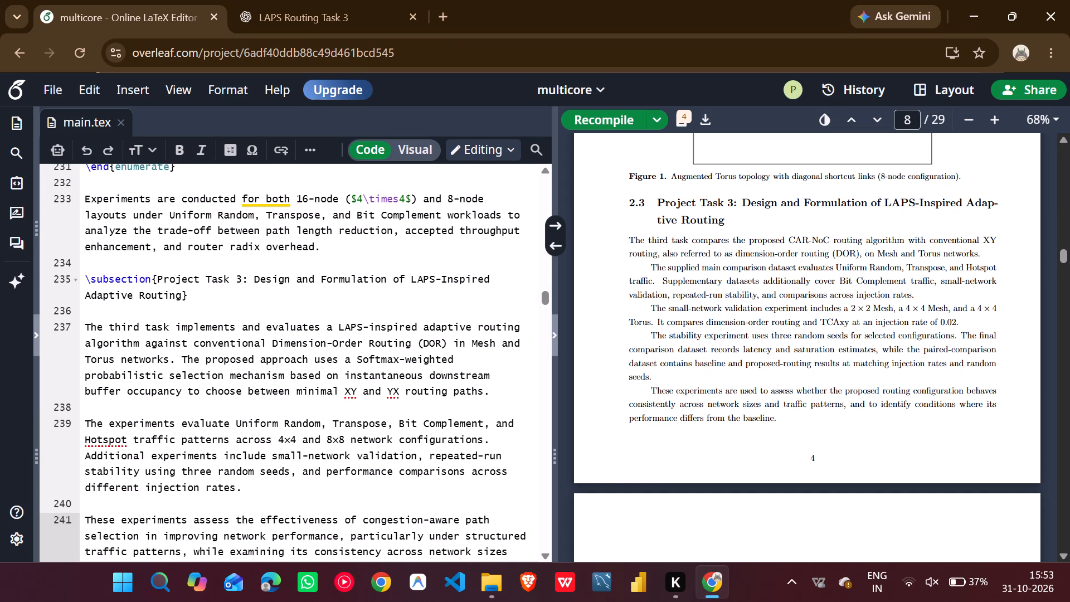
pyautogui.click(616, 110)
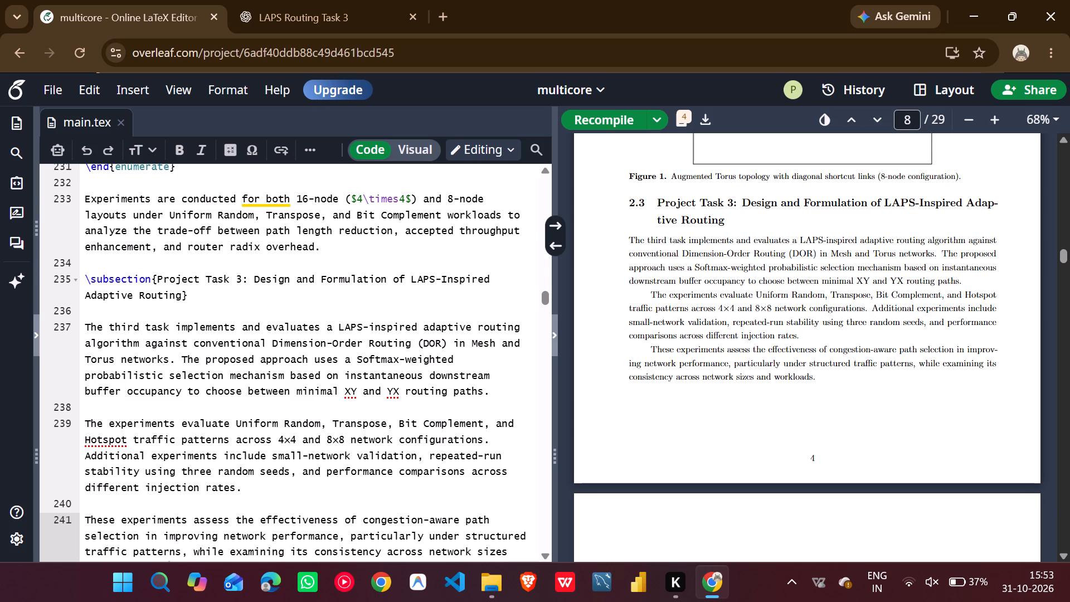
# Replace the plain-text 4×4 in the second Task 3 paragraph with the math expression $4 \times 4$ and recompile.
pyautogui.doubleClick(725, 312)
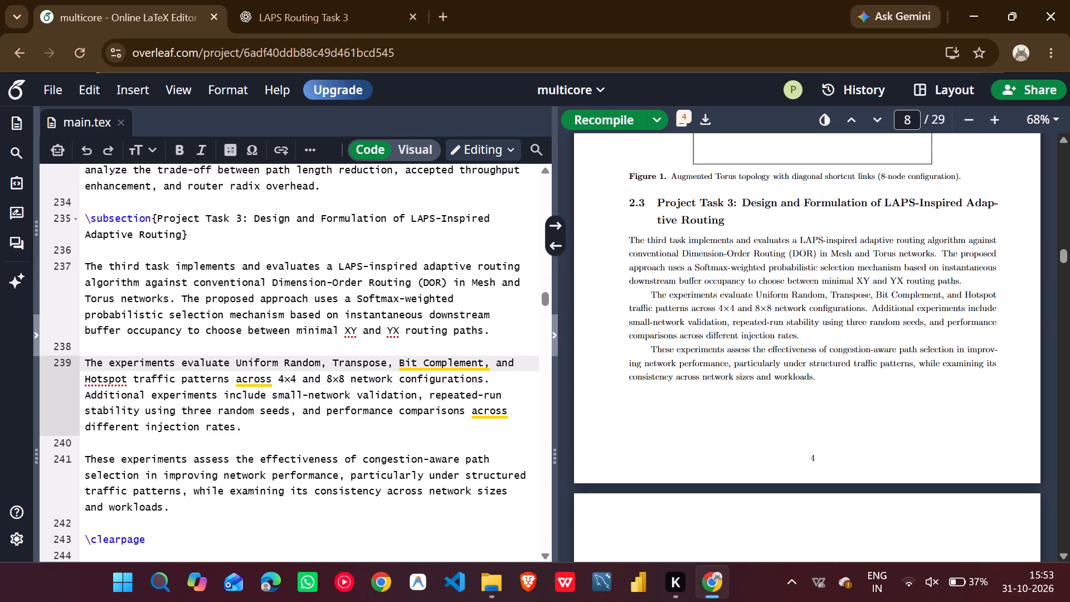
pyautogui.click(294, 375)
pyautogui.press('BackSpace')
pyautogui.press('BackSpace')
pyautogui.press('BackSpace')
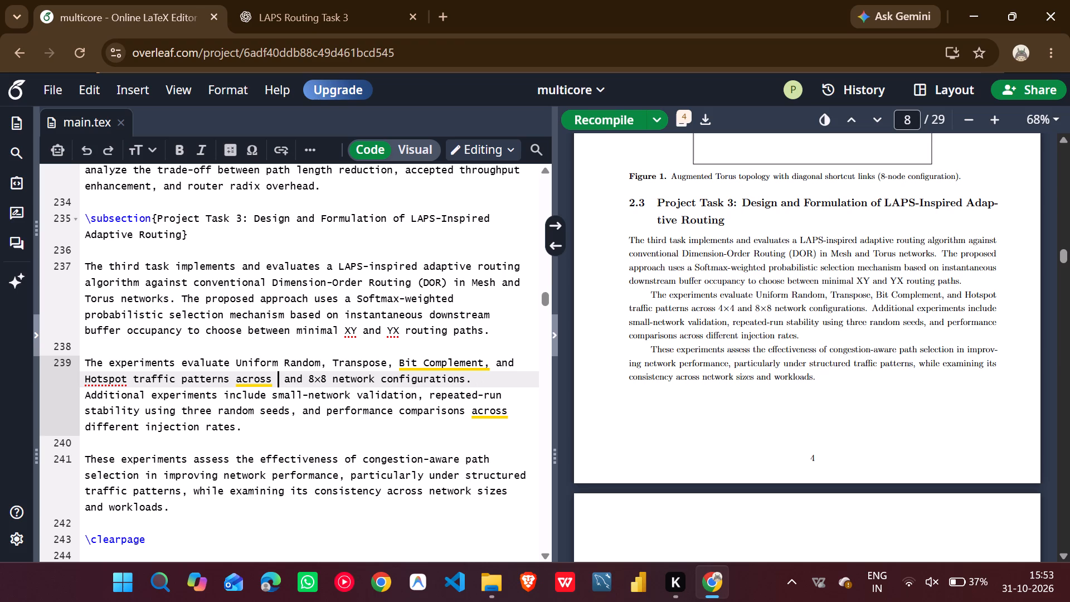
pyautogui.hotkey('shift', '$')
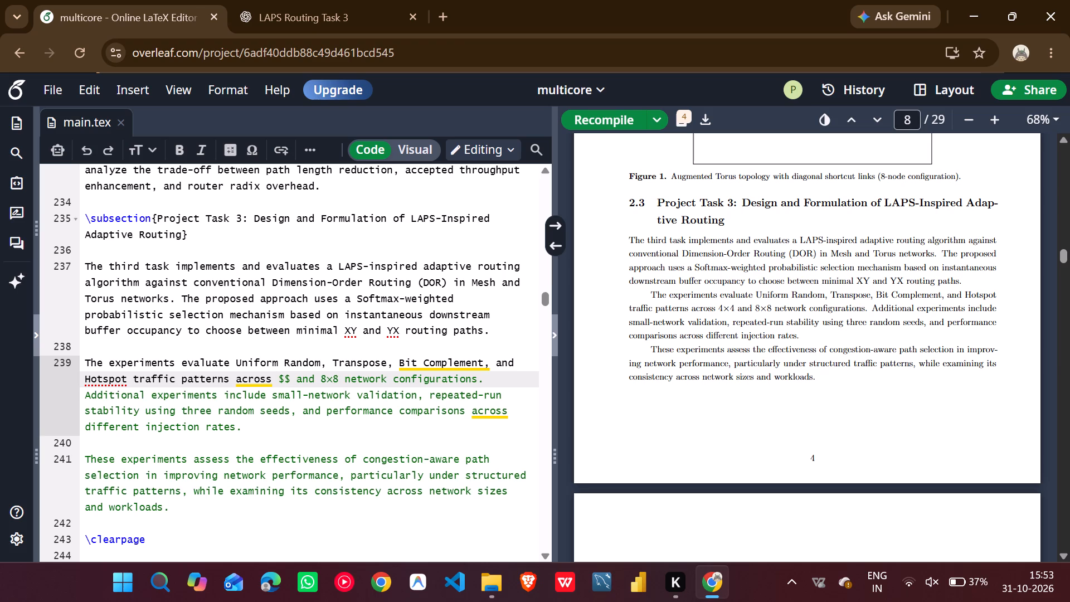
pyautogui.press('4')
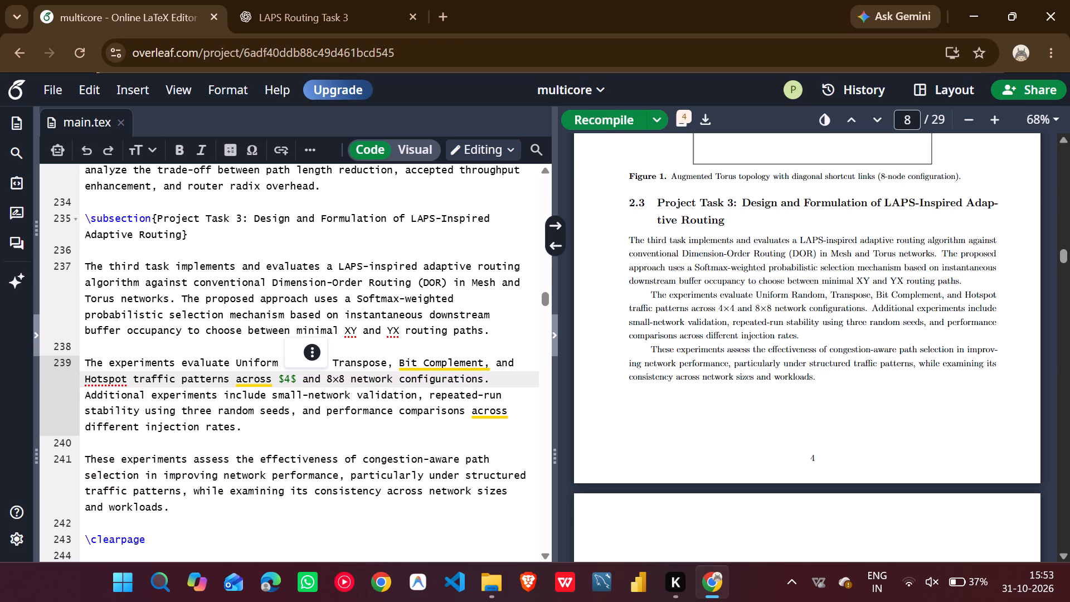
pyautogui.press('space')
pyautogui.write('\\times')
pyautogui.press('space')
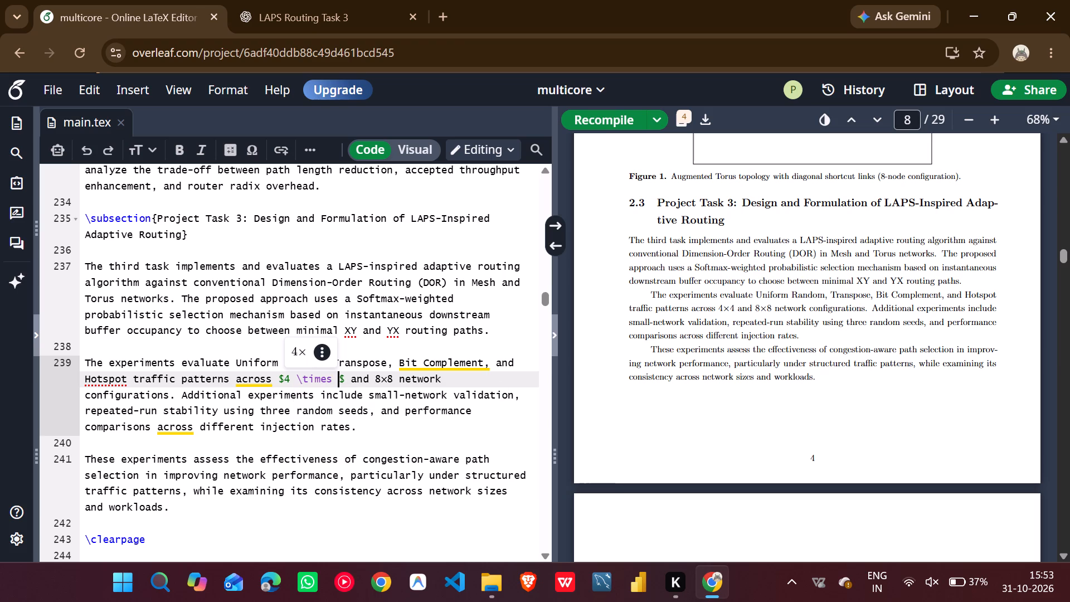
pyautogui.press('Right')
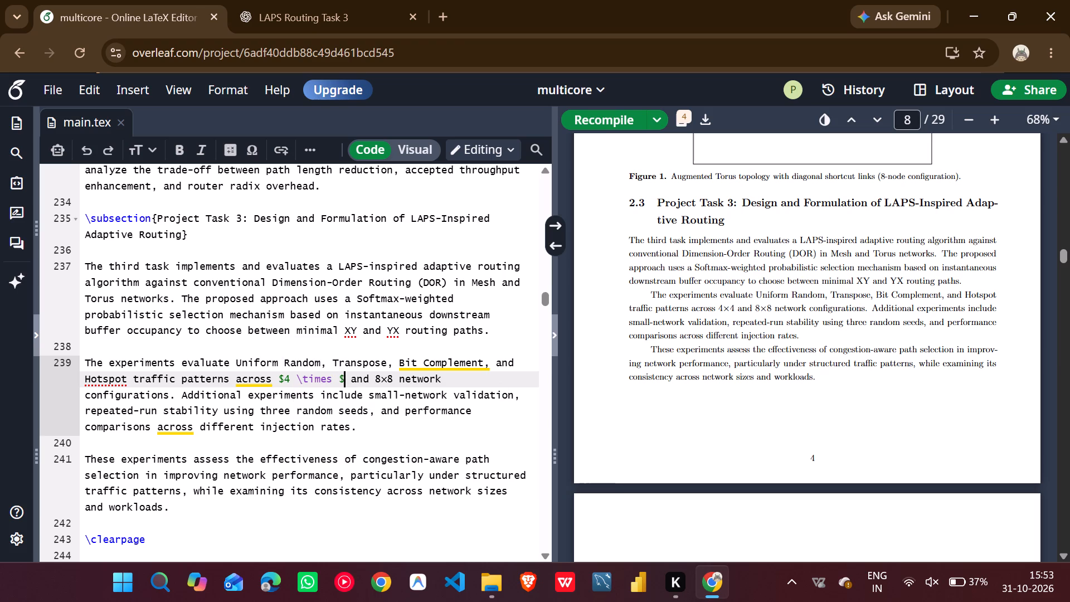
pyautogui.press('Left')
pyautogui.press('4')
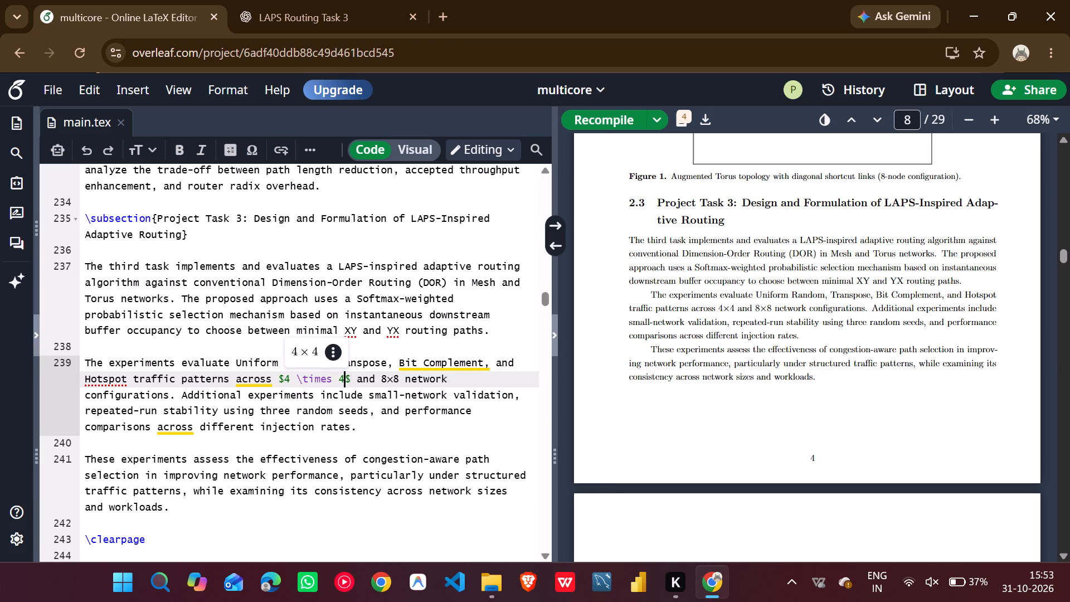
pyautogui.click(706, 331)
pyautogui.click(593, 115)
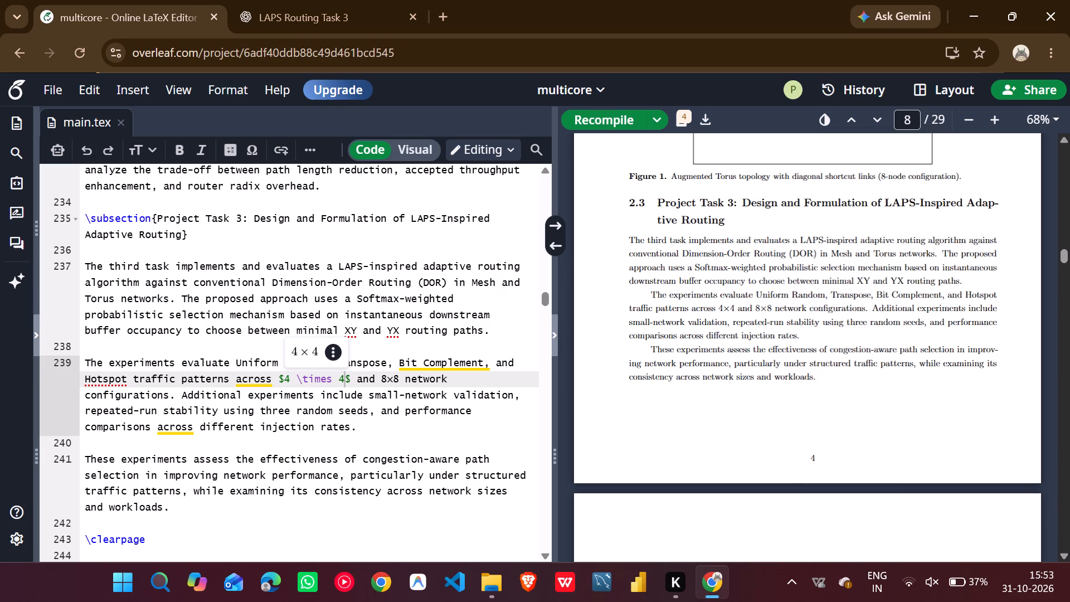
# Place the text cursor in the plain-text 8×8 network size in the second Task 3 paragraph.
pyautogui.click(383, 377)
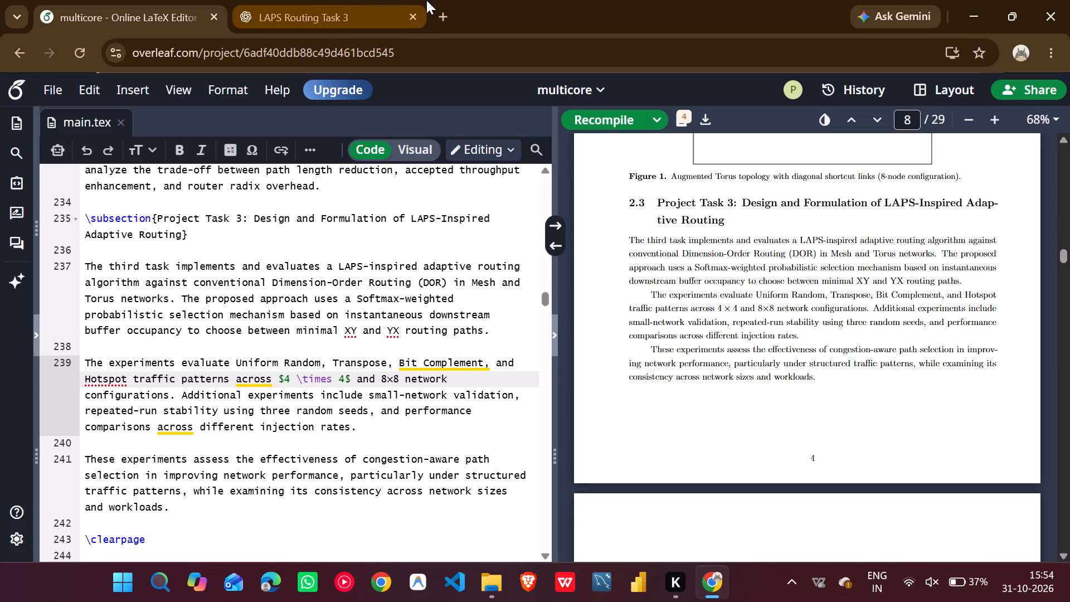
# Search Google Images for "augmented torus" in a new browser tab.
pyautogui.click(443, 2)
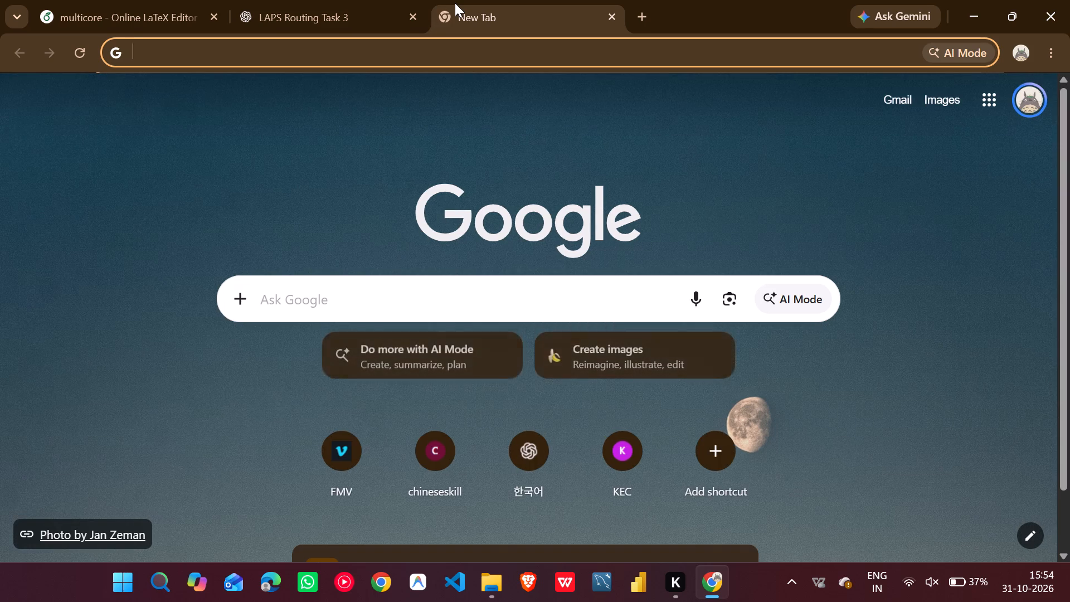
pyautogui.write('augmented torus')
pyautogui.press('Return')
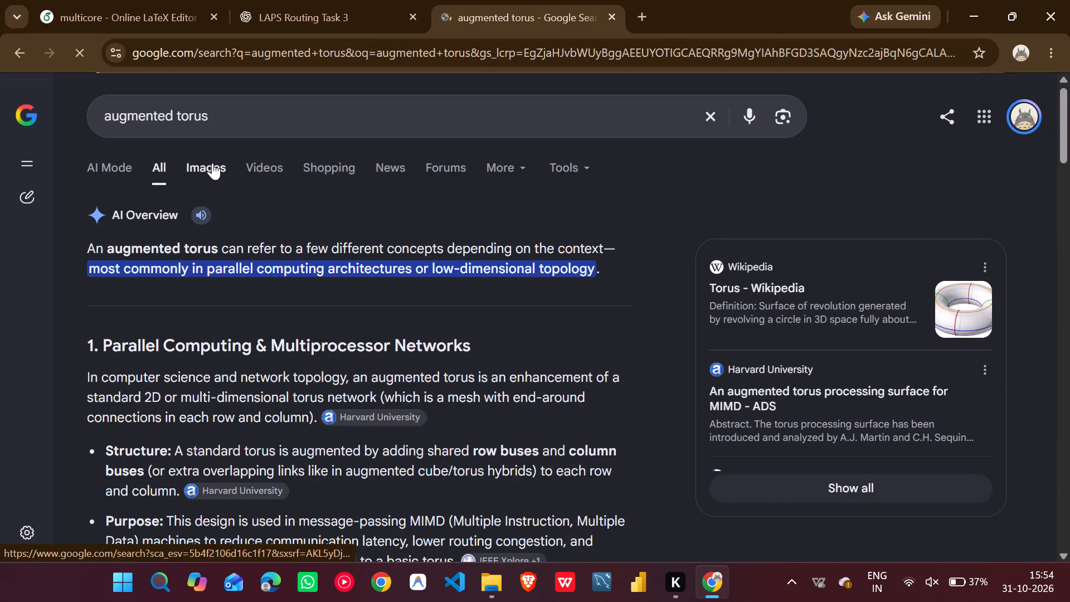
pyautogui.click(217, 168)
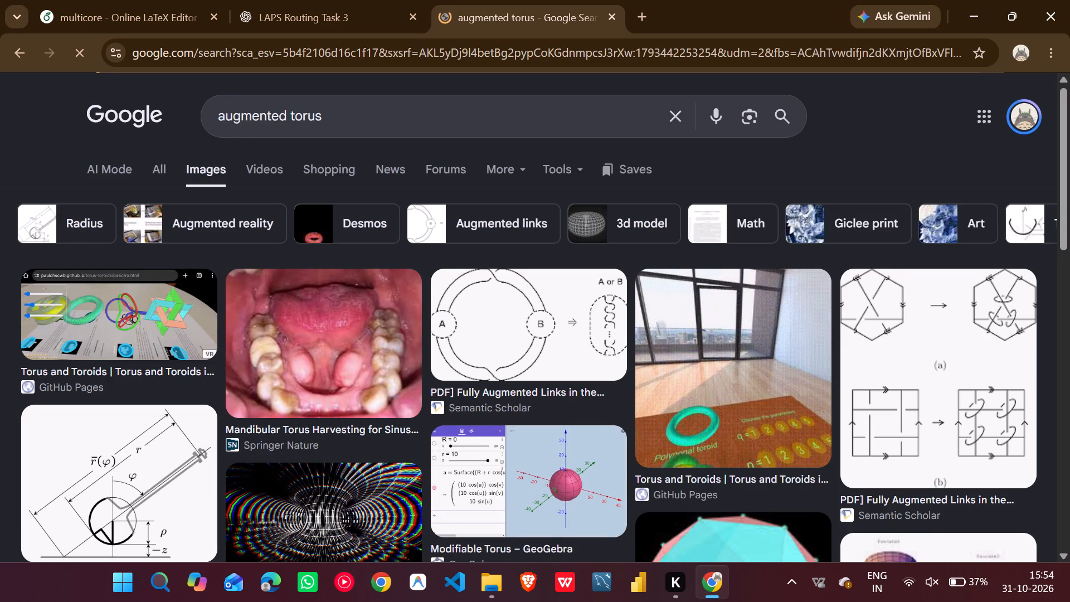
# Change the image search to "torus with diagonal links" and run it.
pyautogui.click(367, 122)
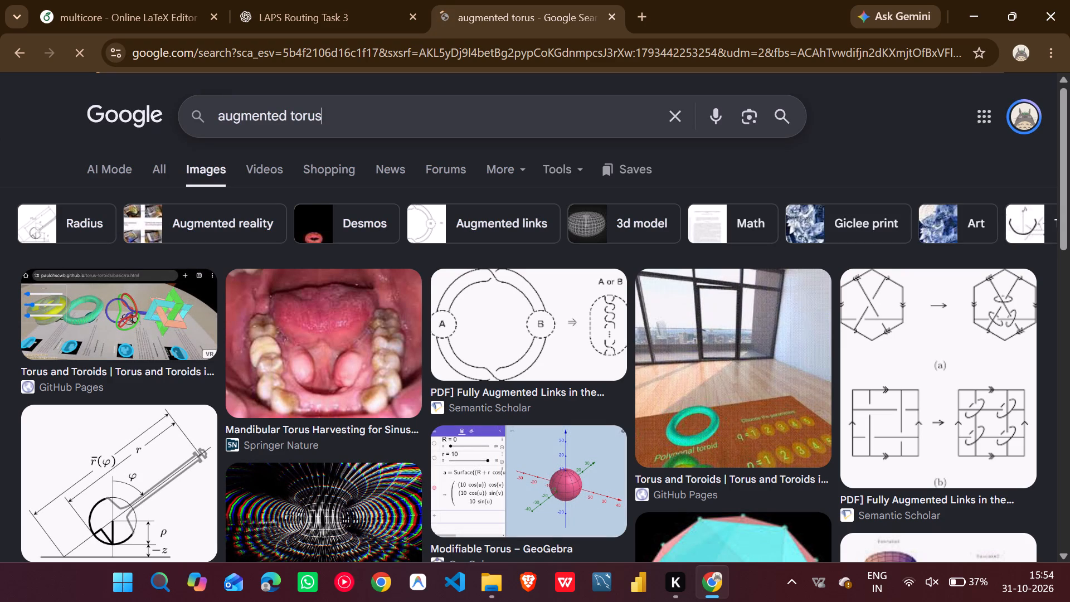
pyautogui.click(289, 122)
pyautogui.hotkey('ctrl', 'BackSpace')
pyautogui.press('Right')
pyautogui.press('Right')
pyautogui.press('Right')
pyautogui.press('Right')
pyautogui.press('Right')
pyautogui.press('Right')
pyautogui.press('Right')
pyautogui.press('Right')
pyautogui.press('Right')
pyautogui.press('Right')
pyautogui.press('Right')
pyautogui.press('Right')
pyautogui.press('Right')
pyautogui.press('Right')
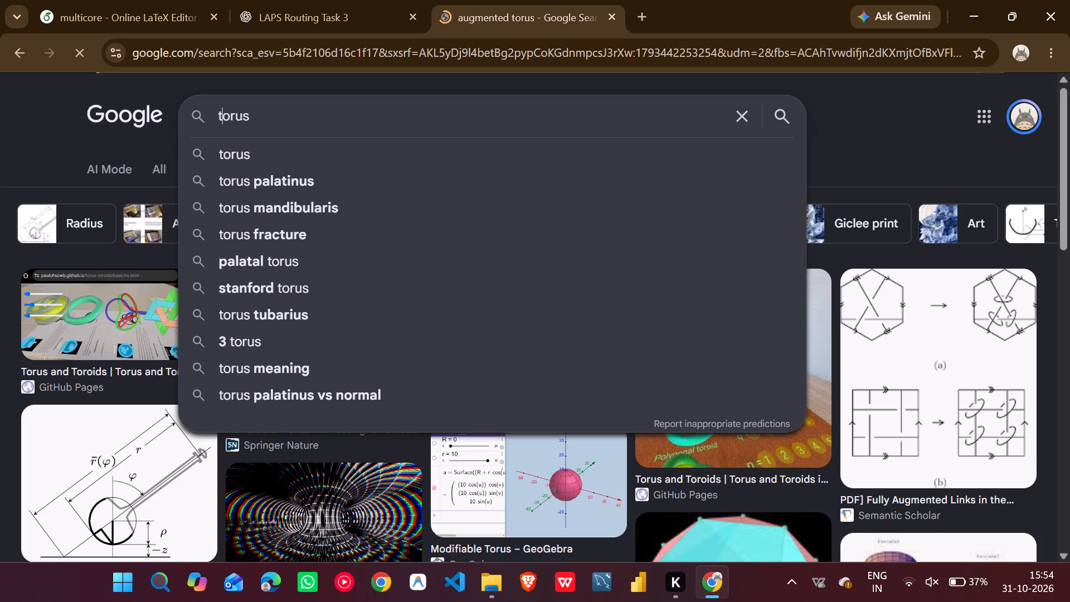
pyautogui.press('space')
pyautogui.write('with')
pyautogui.press('space')
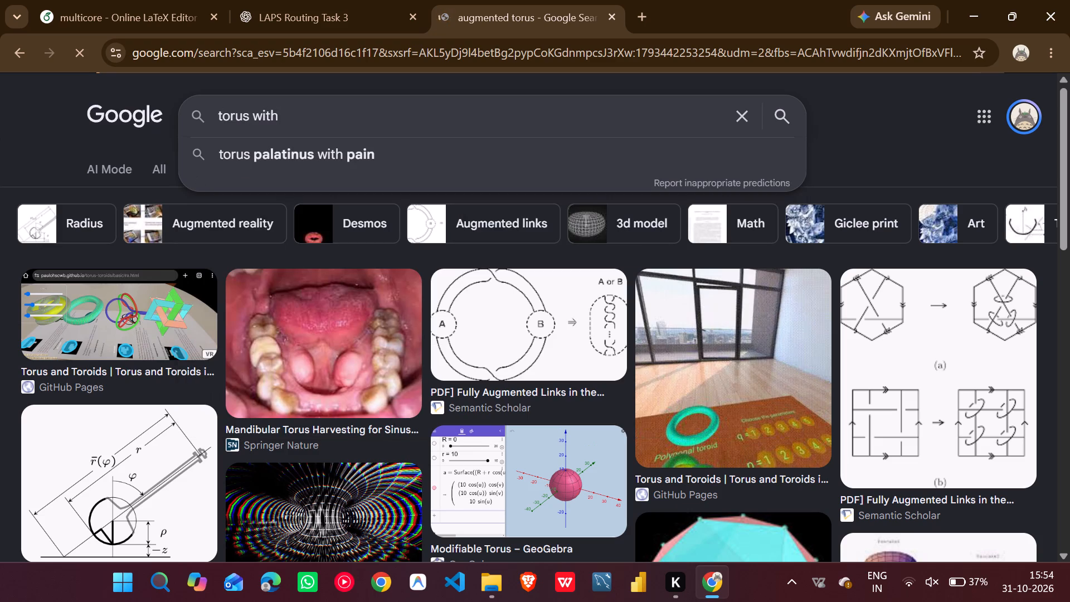
pyautogui.write('diagonal links')
pyautogui.press('Return')
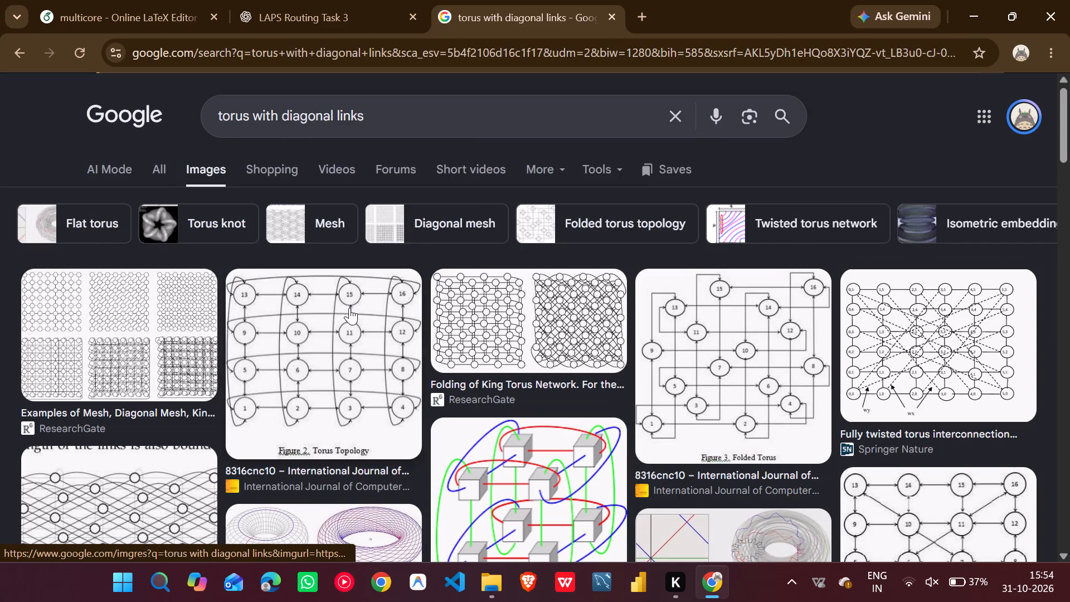
# Examine the torus diagrams in the image results, previewing the Wikipedia torus interconnect, Folded Torus and Torus Topology figures.
pyautogui.scroll(-2, 411, 348)
pyautogui.click(536, 372)
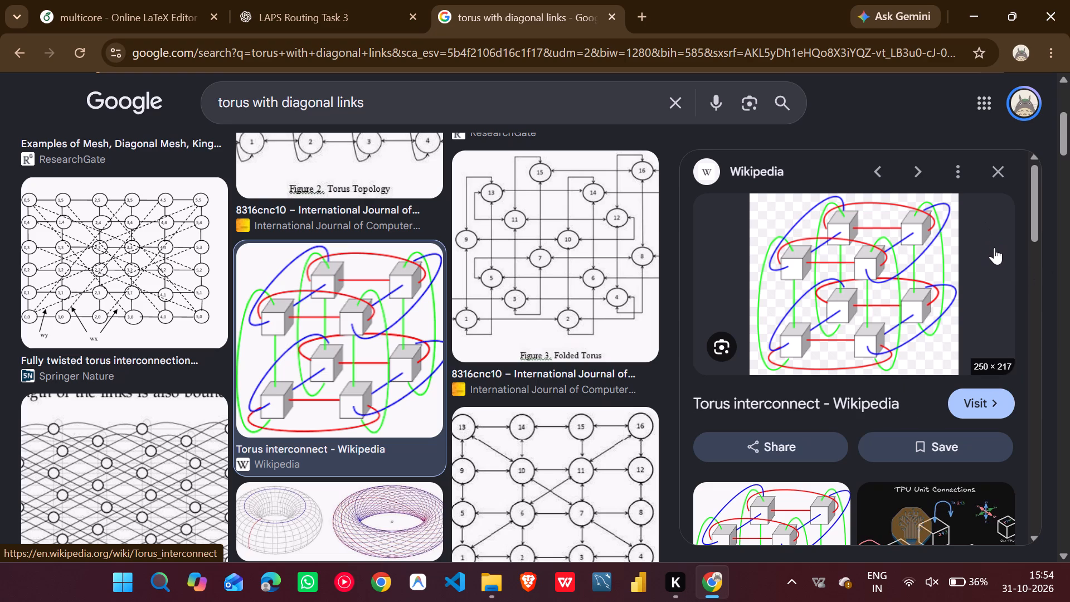
pyautogui.scroll(3, 418, 255)
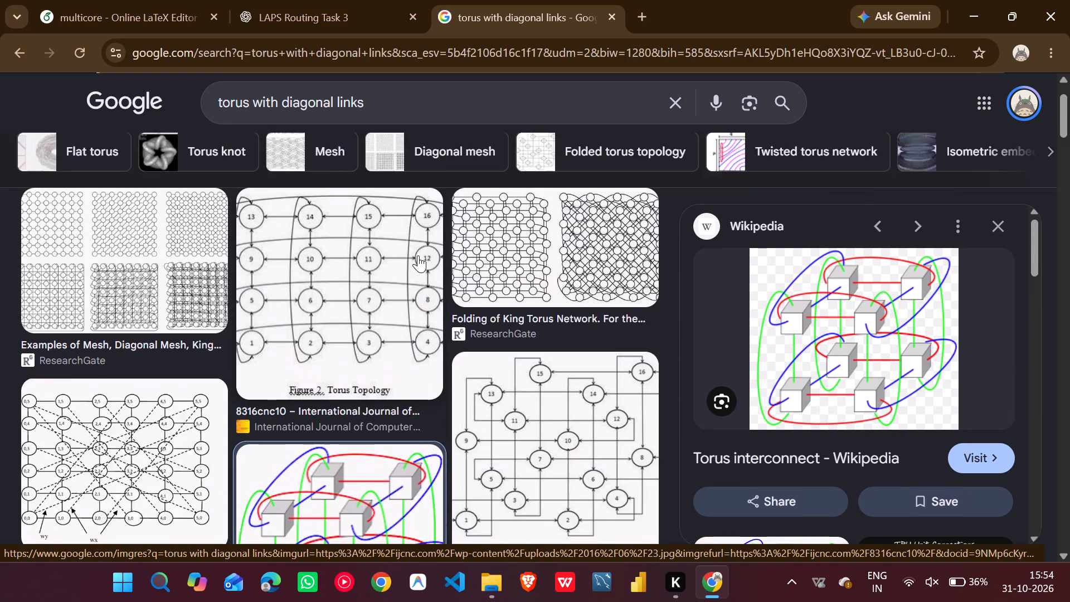
pyautogui.click(547, 486)
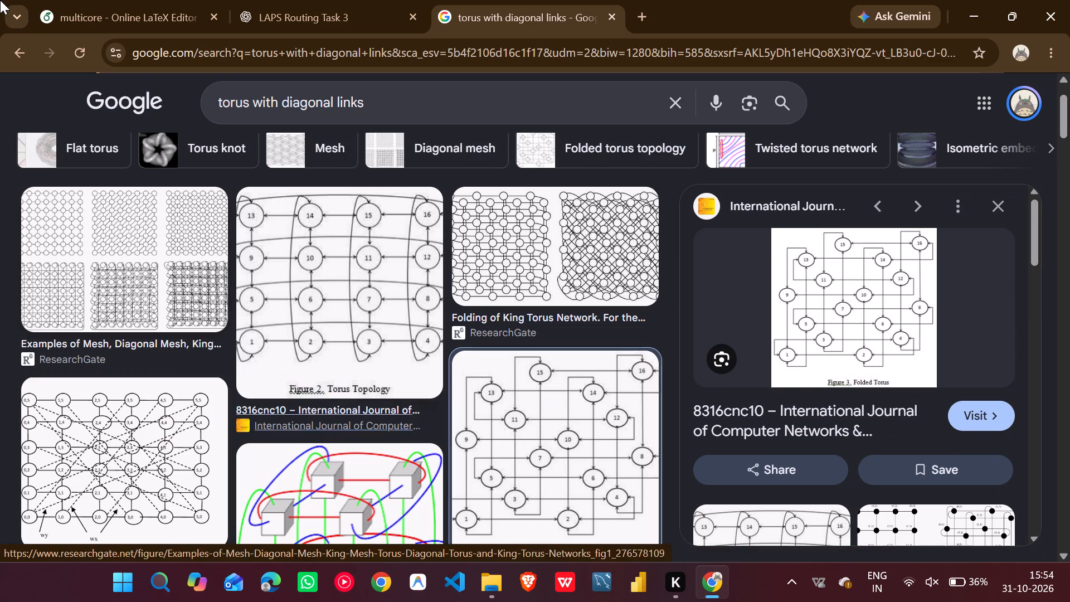
pyautogui.scroll(-3, 290, 326)
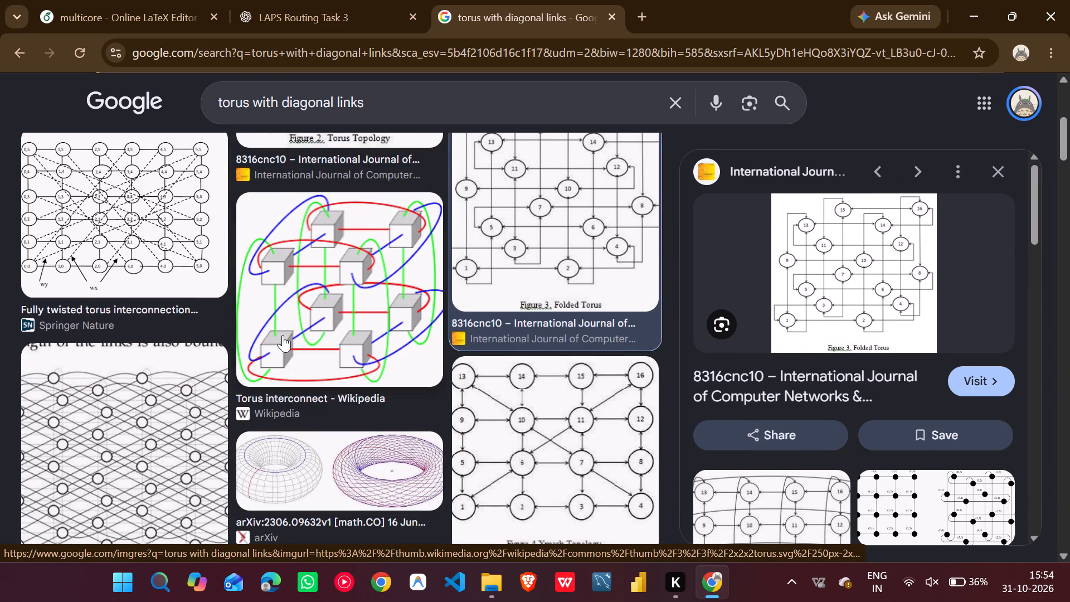
pyautogui.scroll(-2, 286, 315)
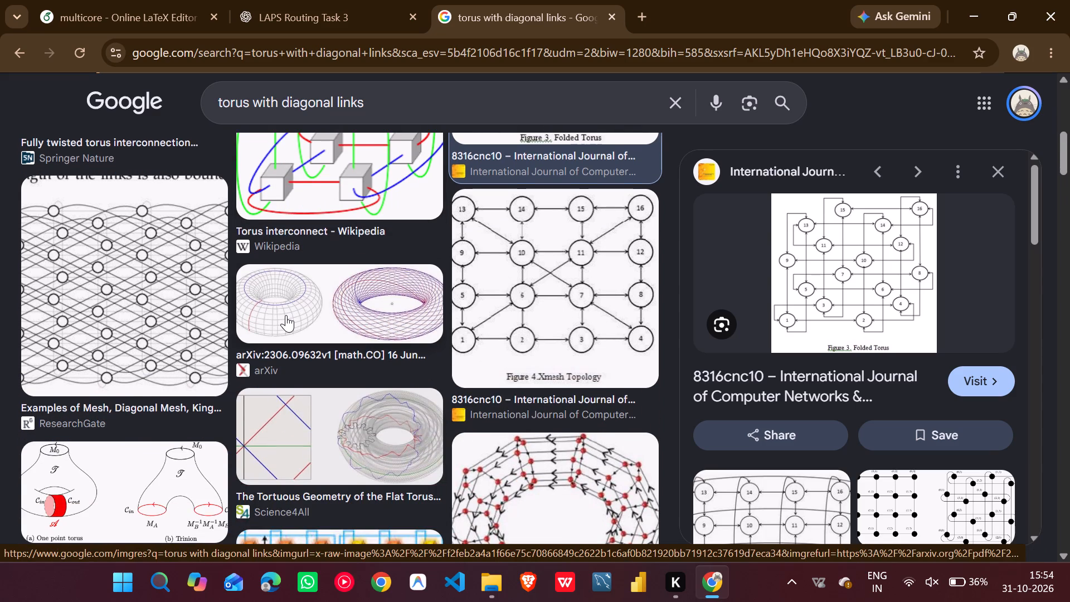
pyautogui.scroll(5, 286, 166)
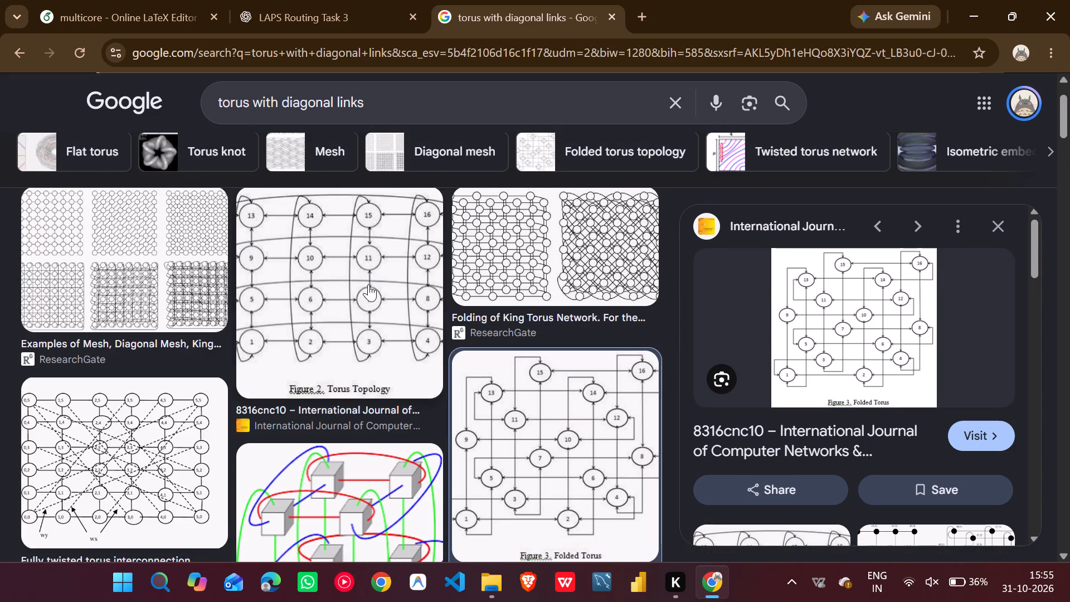
pyautogui.click(368, 283)
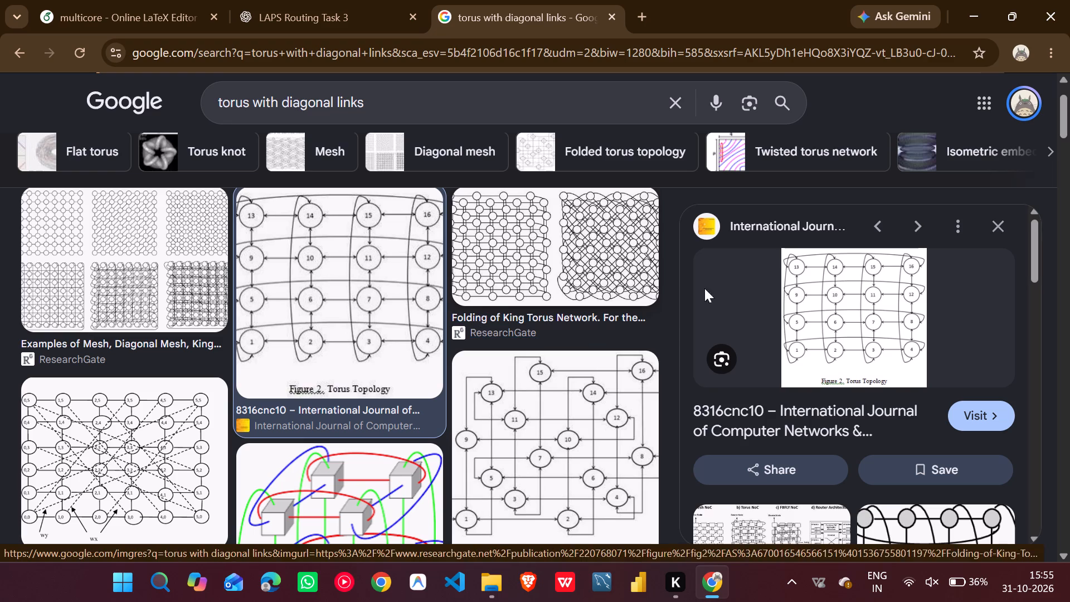
# Switch to Overleaf, rewrite the 8×8 network size in the Task 3 experiments paragraph as $8 \times 8$, and recompile the report.
pyautogui.click(300, 0)
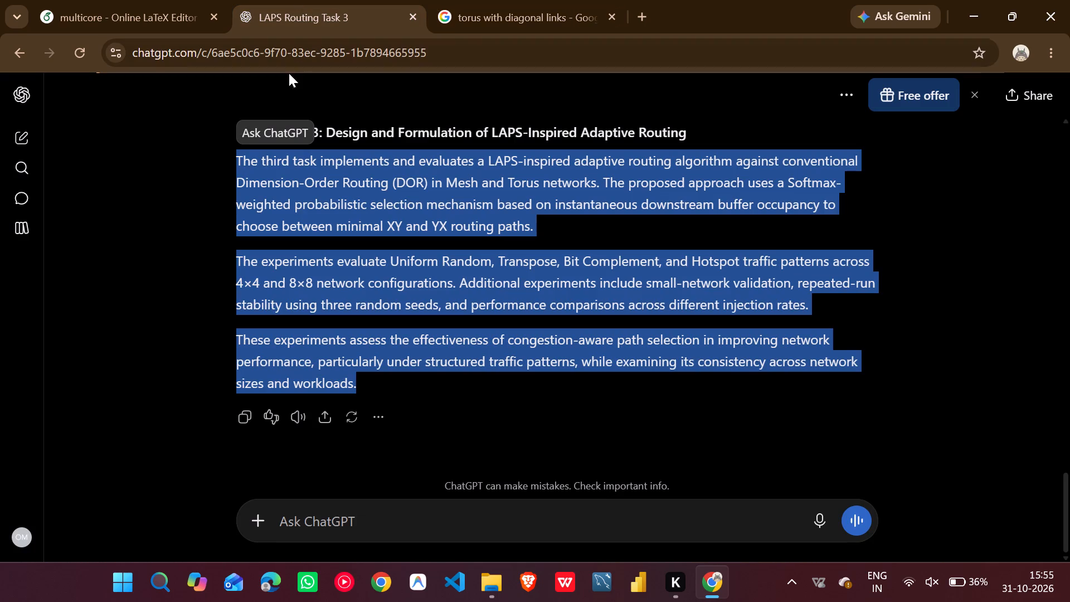
pyautogui.click(81, 0)
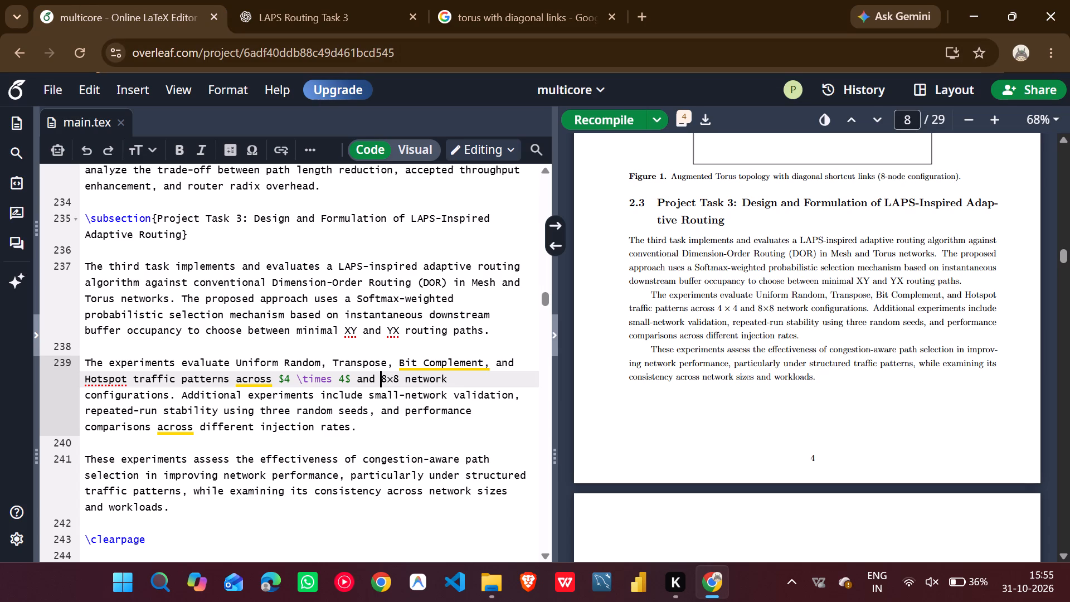
pyautogui.hotkey('shift', '$')
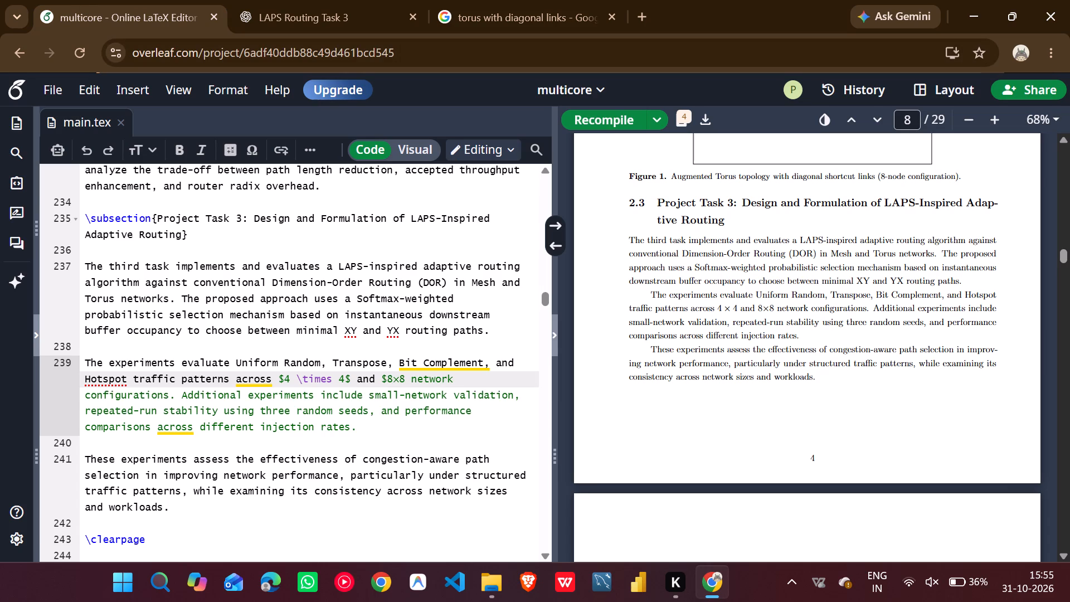
pyautogui.press('Right')
pyautogui.press('Right')
pyautogui.press('BackSpace')
pyautogui.press('space')
pyautogui.write('\\times')
pyautogui.press('Right')
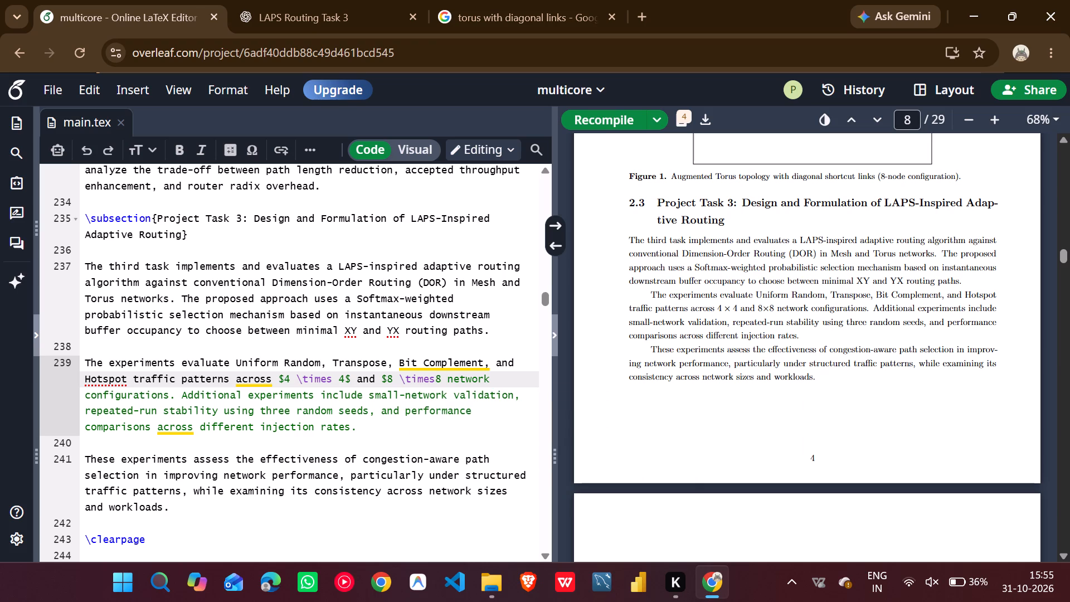
pyautogui.press('Left')
pyautogui.press('space')
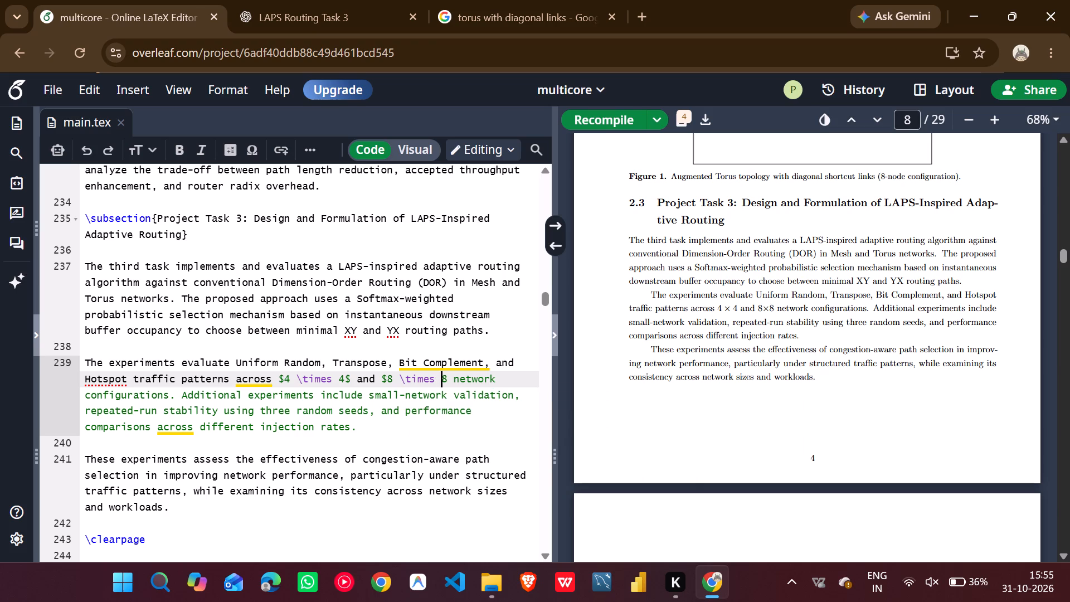
pyautogui.press('Right')
pyautogui.hotkey('shift', '$')
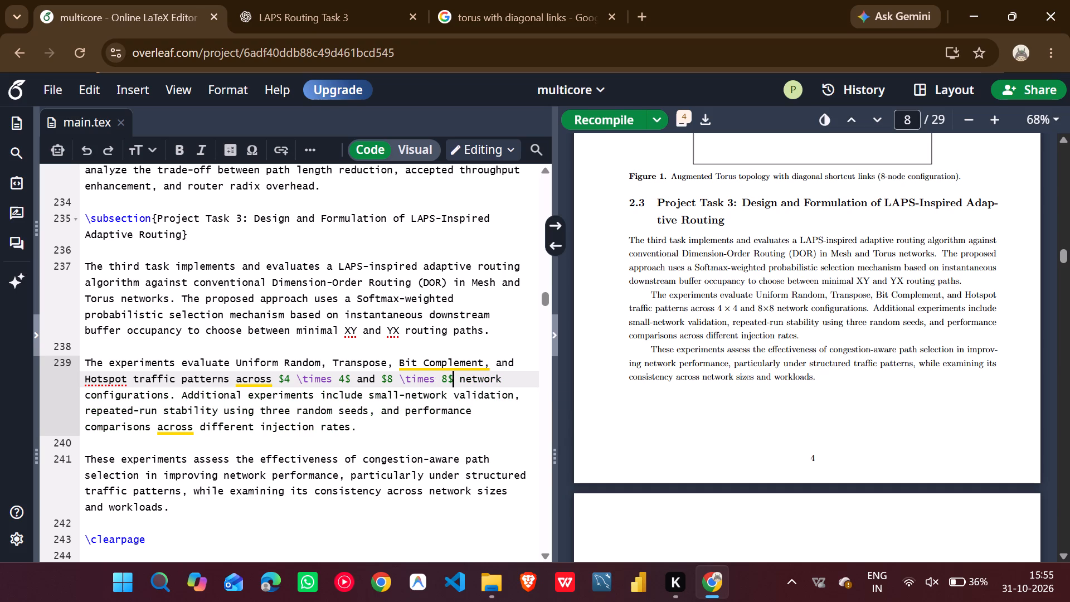
pyautogui.click(603, 129)
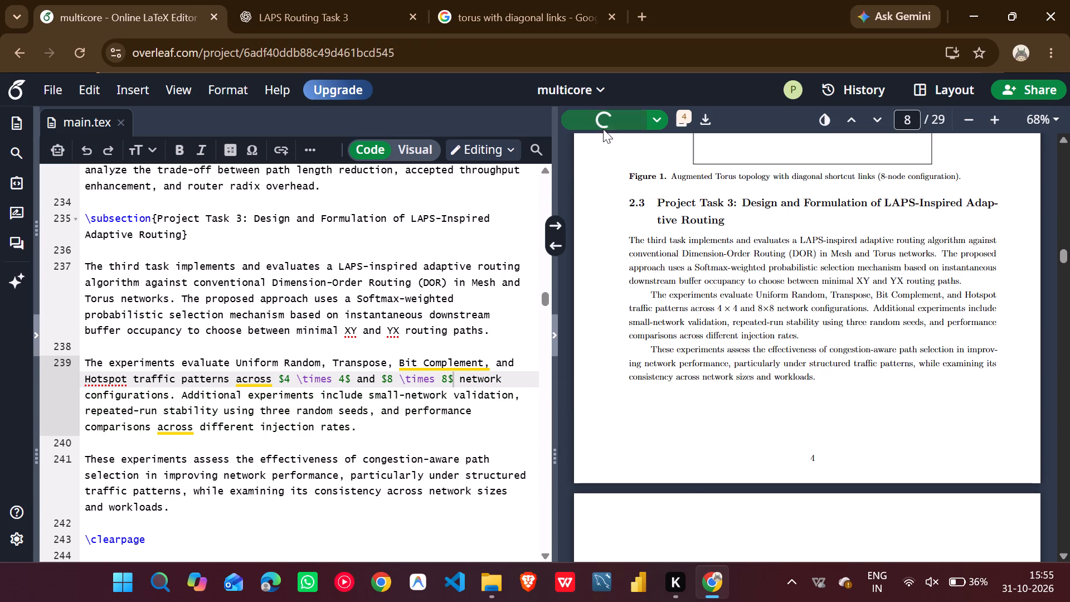
pyautogui.click(605, 123)
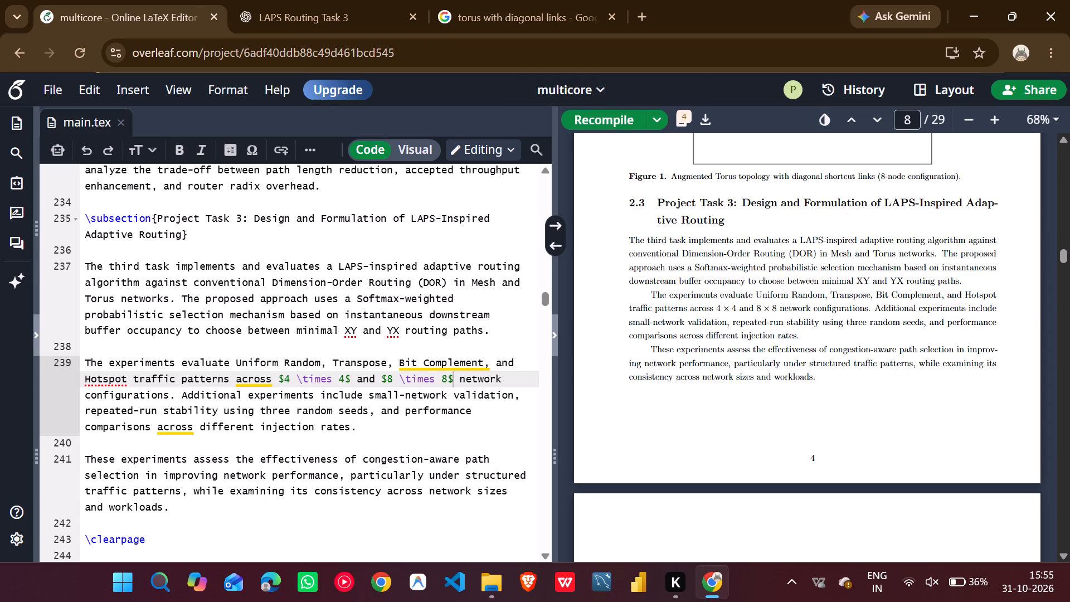
pyautogui.scroll(-3, 793, 362)
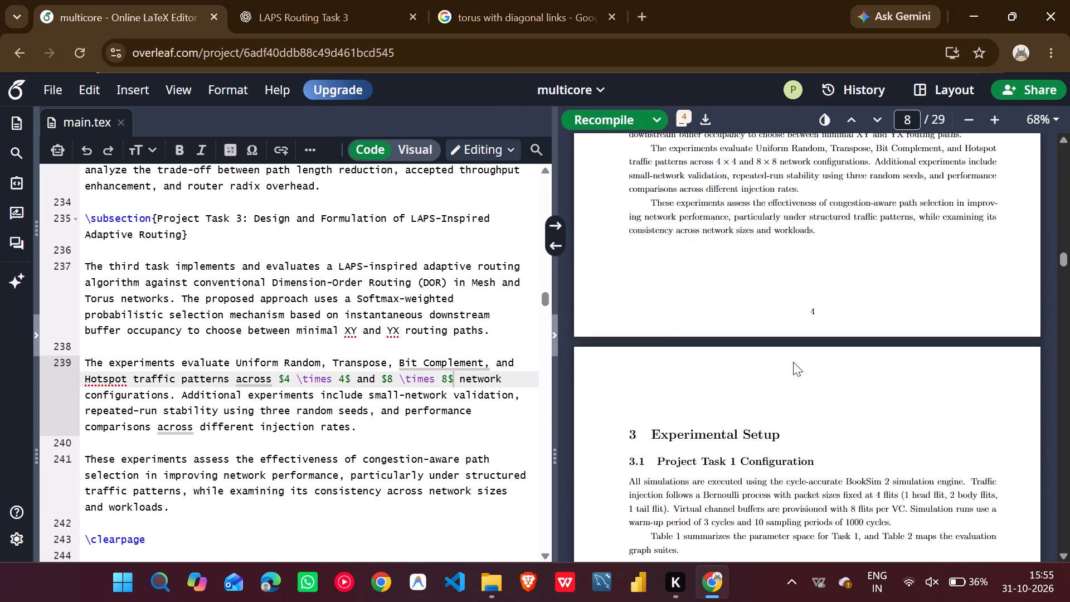
pyautogui.scroll(-1, 793, 361)
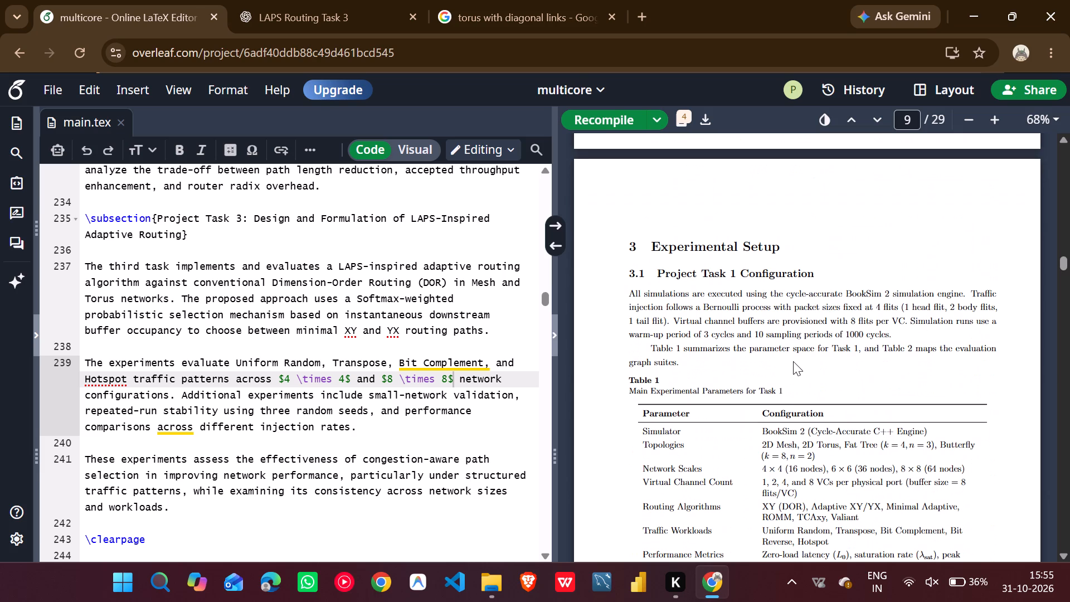
pyautogui.scroll(-2, 793, 361)
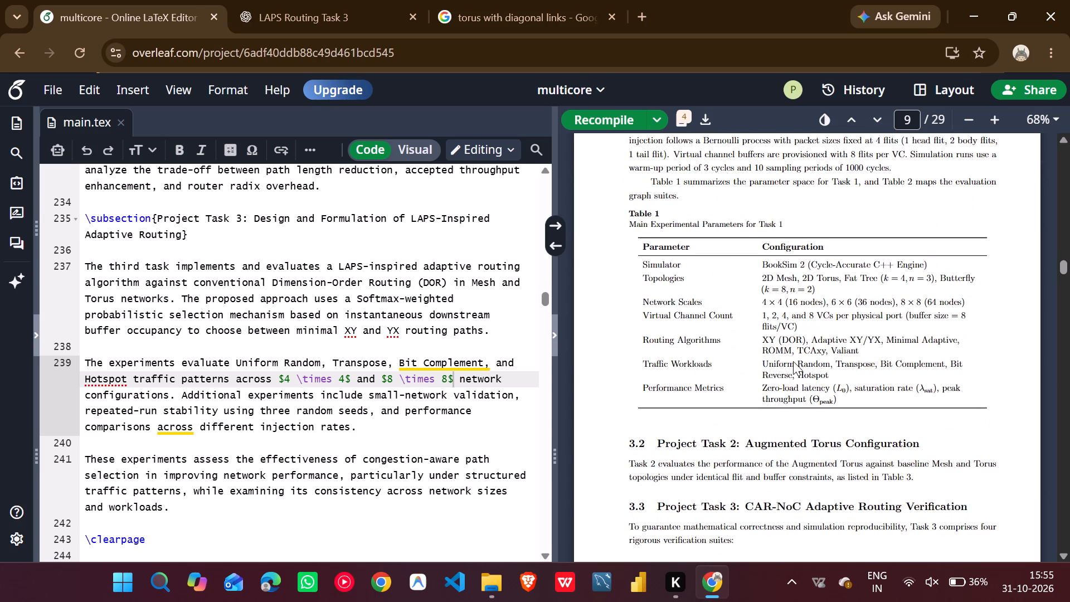
pyautogui.scroll(-3, 793, 361)
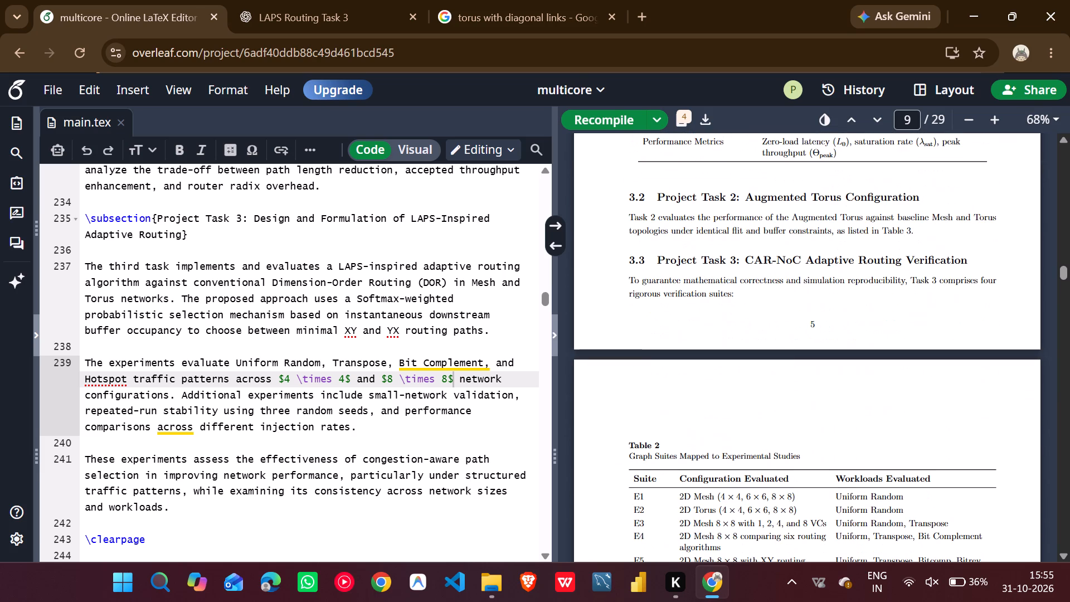
pyautogui.moveTo(657, 254); pyautogui.dragTo(731, 294)
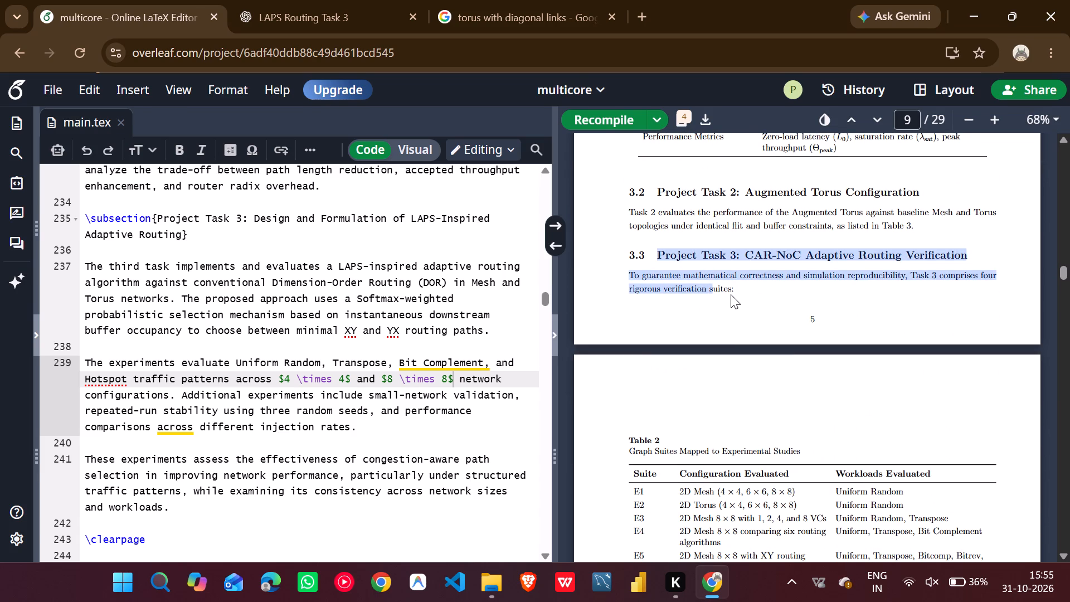
pyautogui.moveTo(731, 294); pyautogui.dragTo(732, 294)
pyautogui.hotkey('ctrl', 'c')
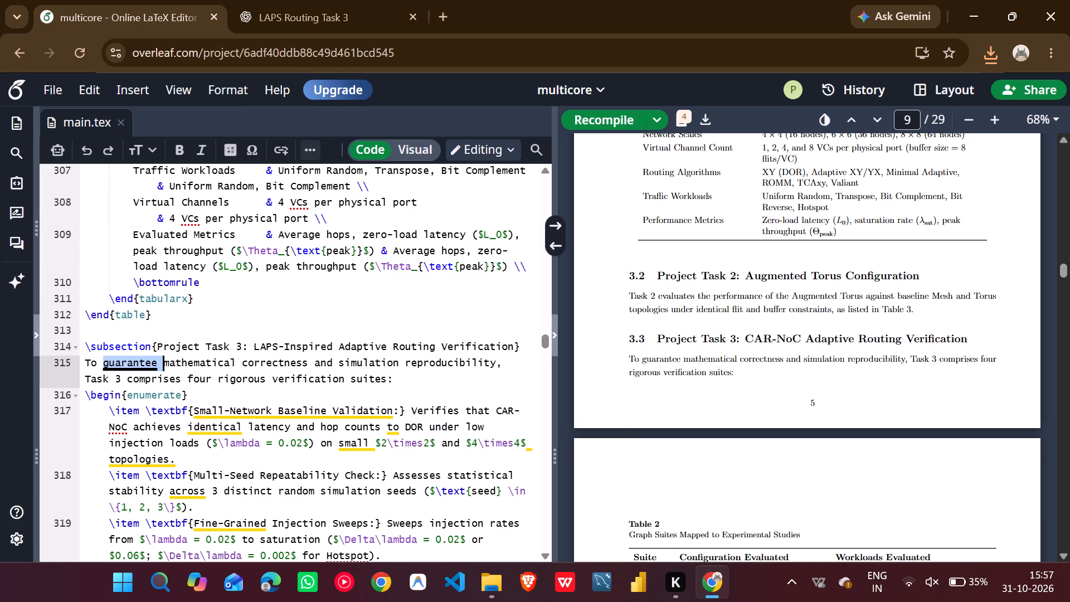
pyautogui.moveTo(87, 367); pyautogui.dragTo(196, 396)
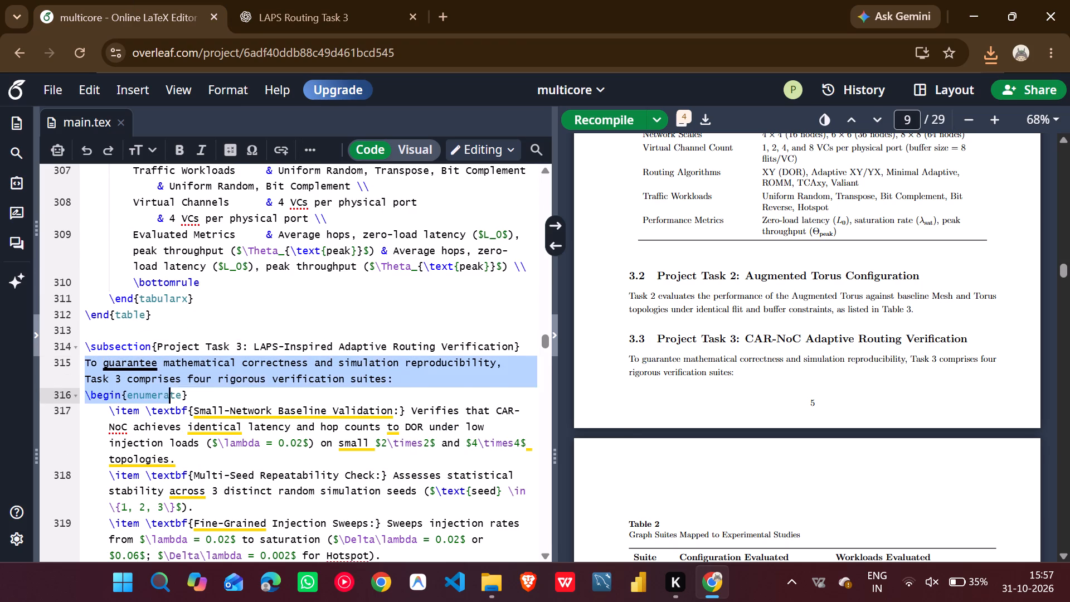
pyautogui.moveTo(196, 396); pyautogui.dragTo(402, 383)
pyautogui.hotkey('ctrl', 'v')
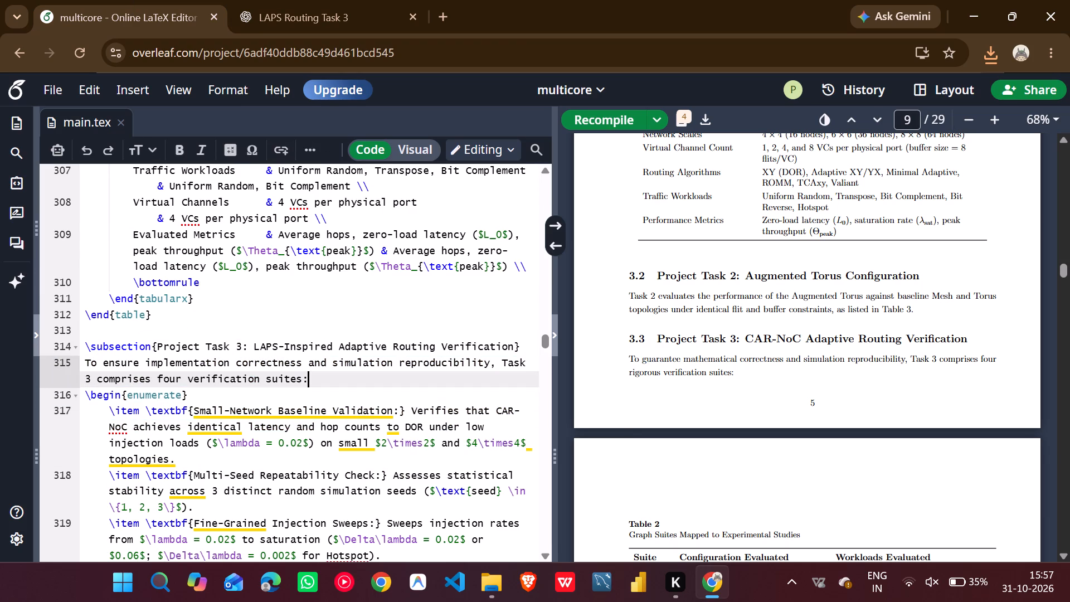
# Examine the compiled PDF from the Task 1 parameters table through section 3.3 to Tables 2 and 3.
pyautogui.scroll(1, 1069, 404)
pyautogui.scroll(-3, 1030, 412)
pyautogui.scroll(-4, 866, 318)
pyautogui.scroll(2, 865, 299)
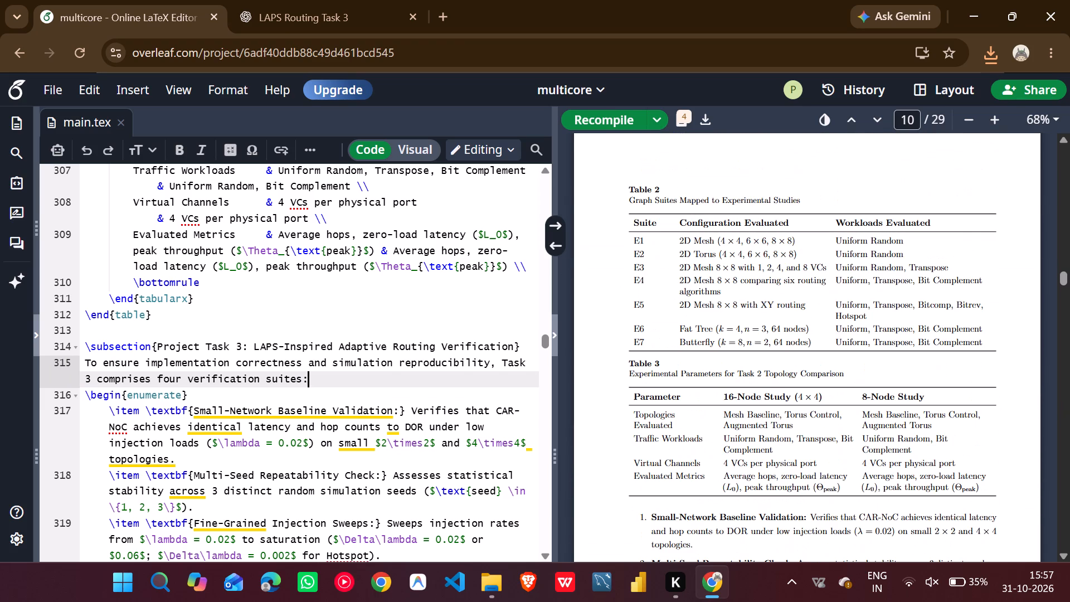
pyautogui.scroll(-2, 888, 279)
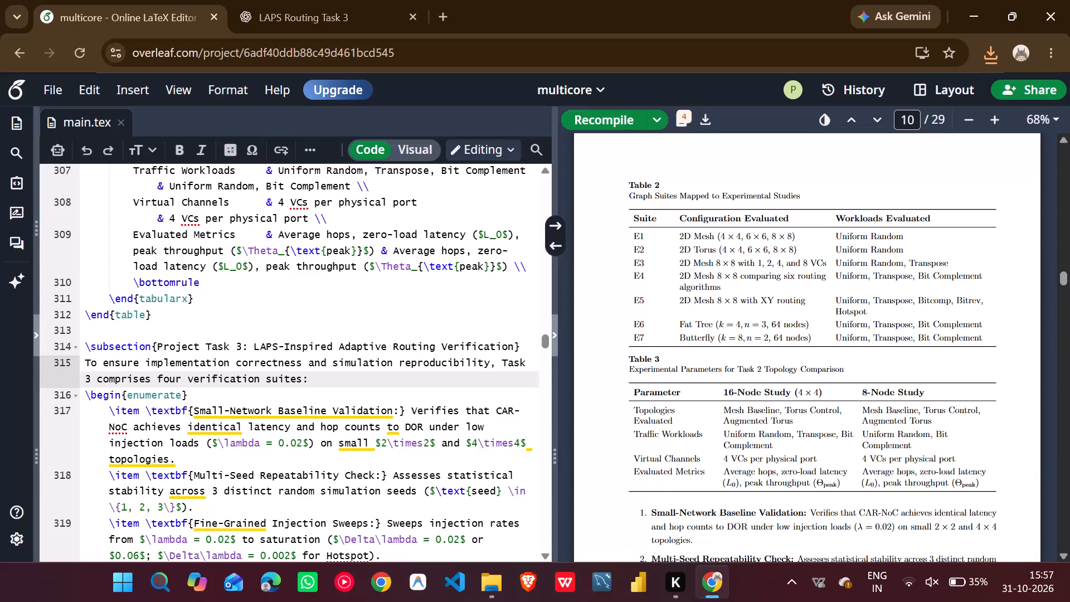
pyautogui.scroll(-1, 889, 279)
pyautogui.scroll(6, 1057, 365)
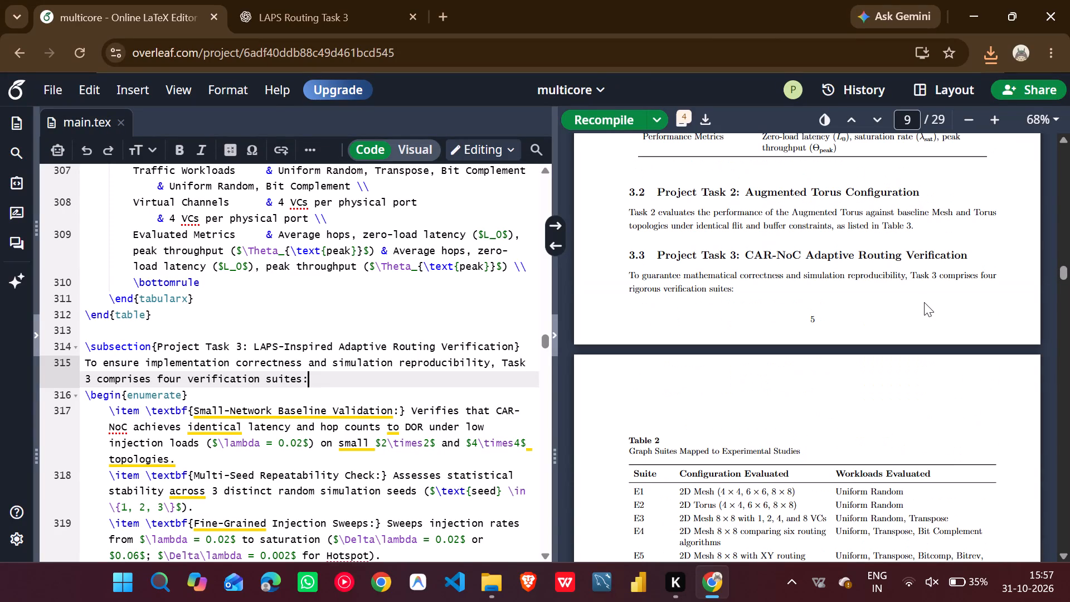
pyautogui.scroll(2, 924, 302)
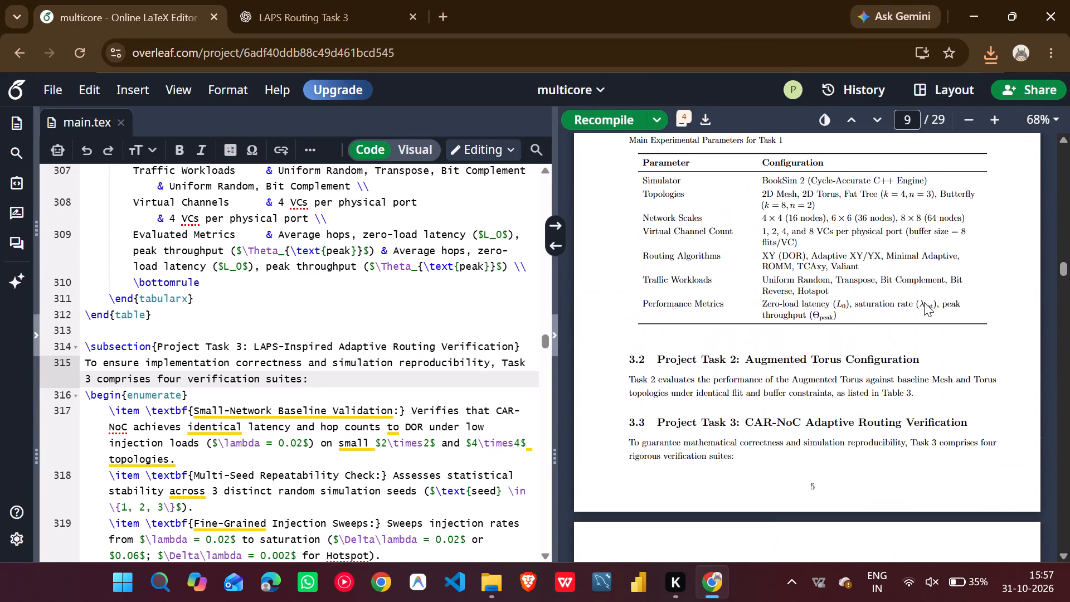
pyautogui.scroll(-2, 924, 302)
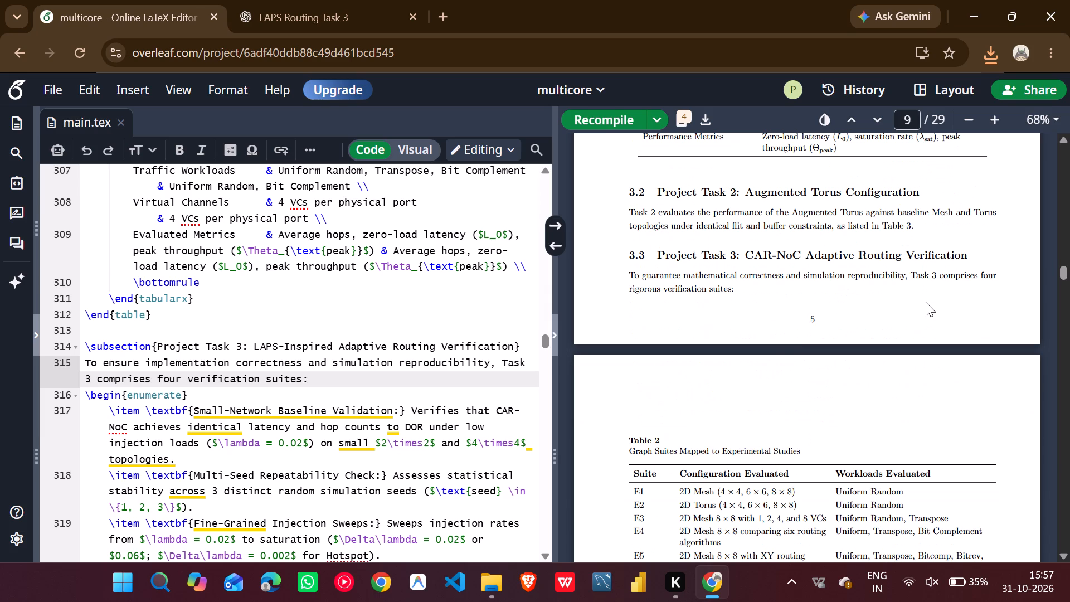
# Look through the project files for the topology figure, previewing fig4_task2_augmented_torus_16node.png.
pyautogui.click(13, 118)
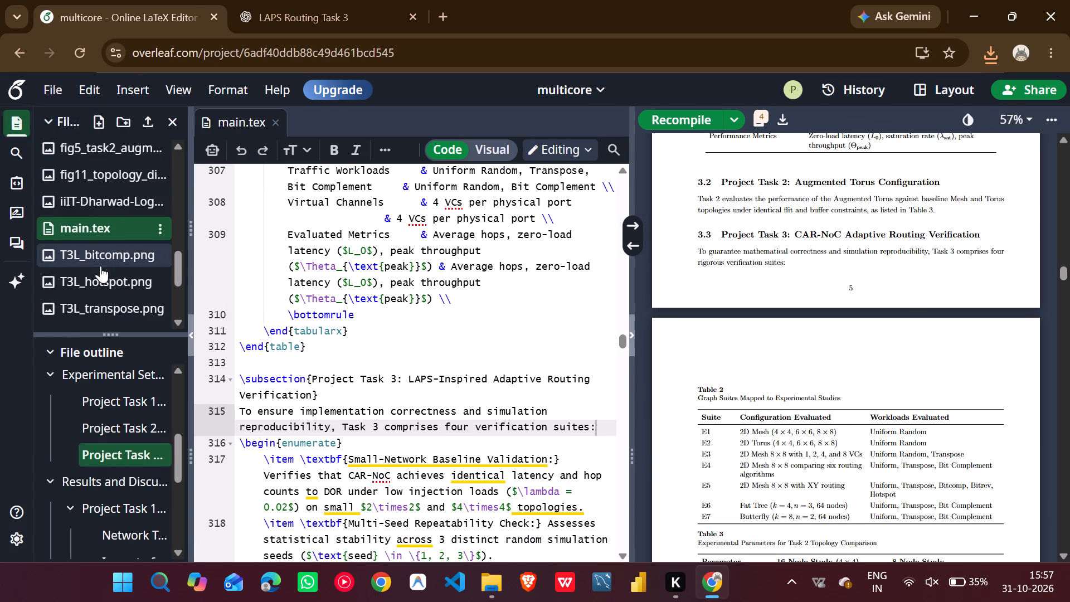
pyautogui.scroll(5, 113, 275)
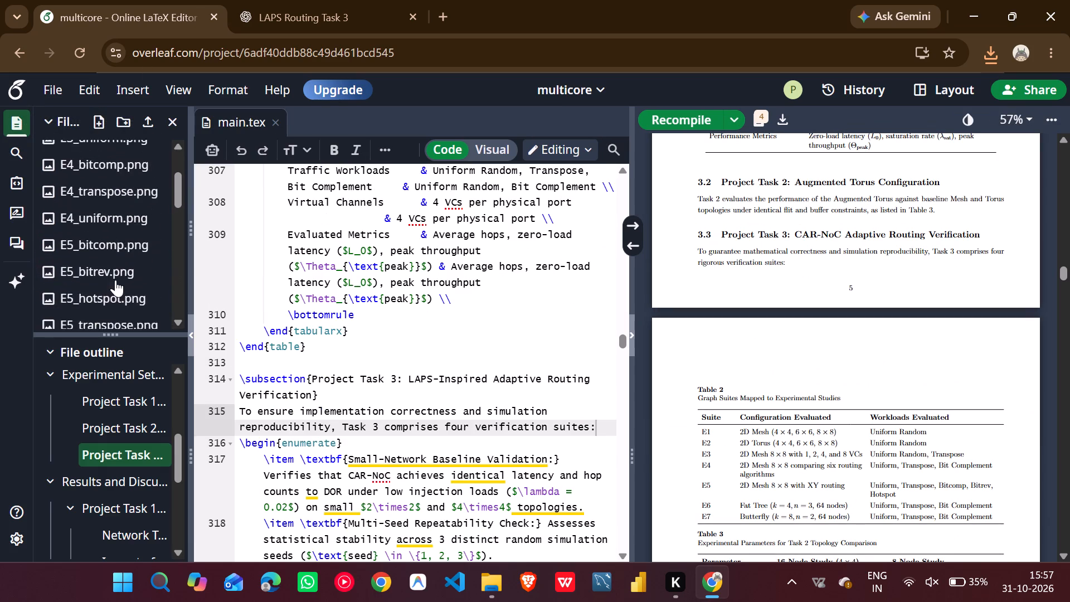
pyautogui.scroll(10, 115, 280)
pyautogui.scroll(-5, 115, 280)
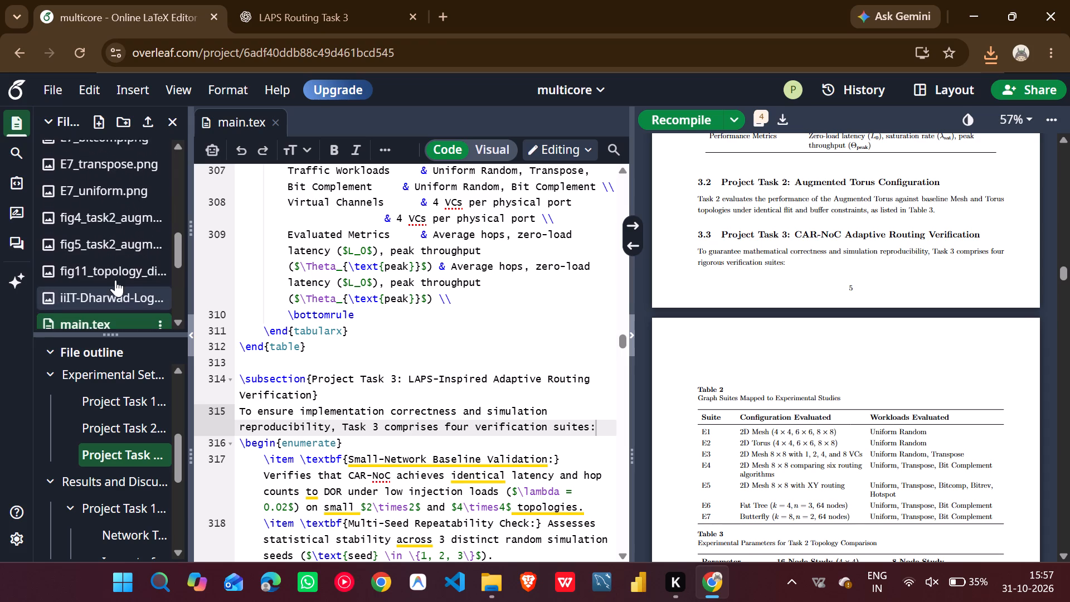
pyautogui.click(119, 215)
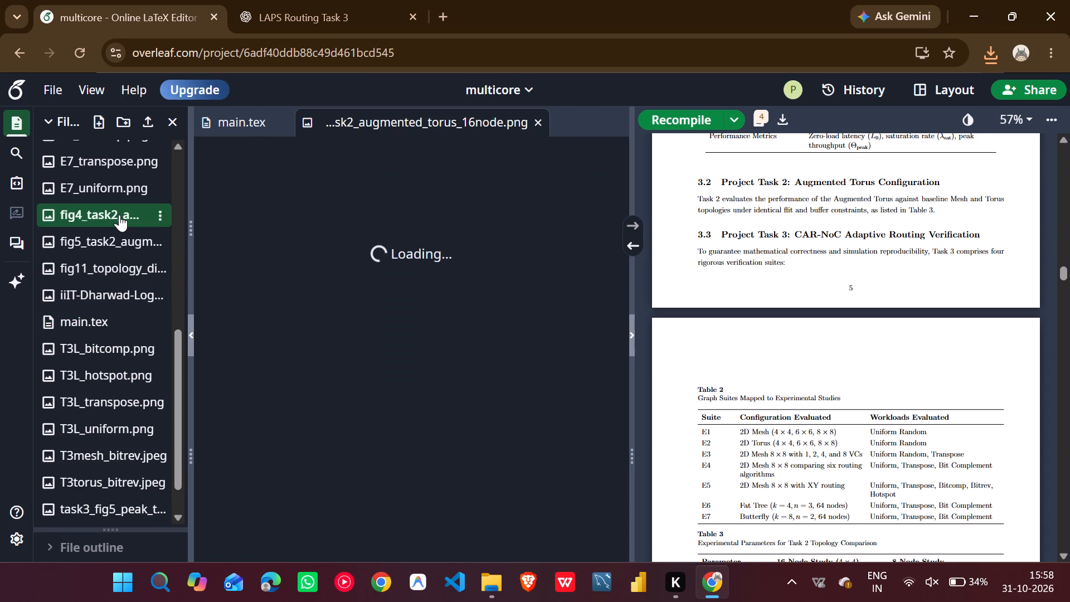
pyautogui.click(532, 123)
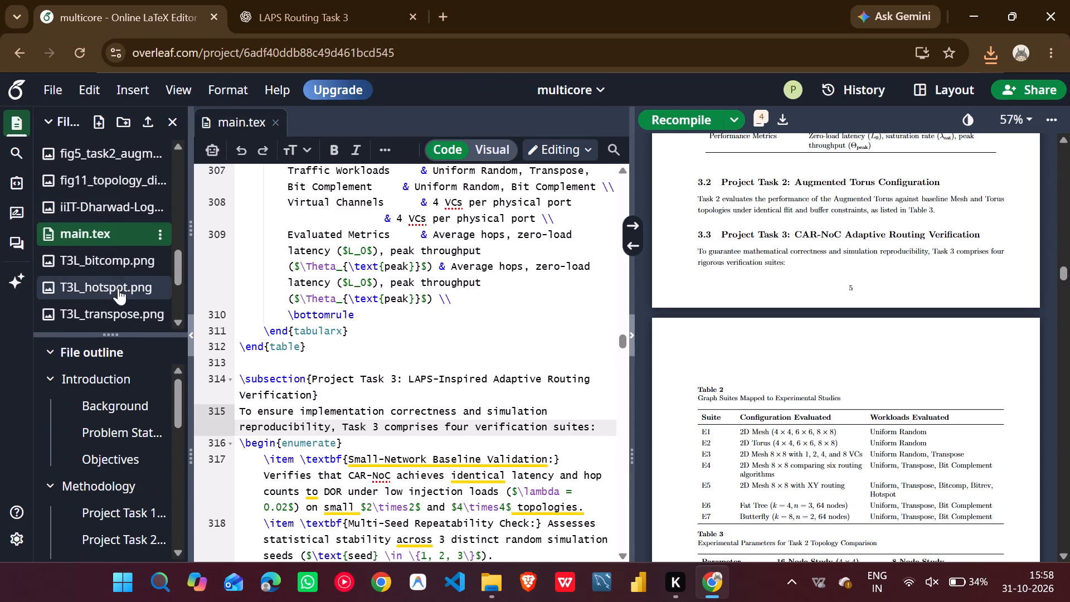
# Open fig11_topology_diagram.png from the project files, permanently delete it, and return to main.tex.
pyautogui.scroll(-5, 118, 288)
pyautogui.scroll(2, 117, 288)
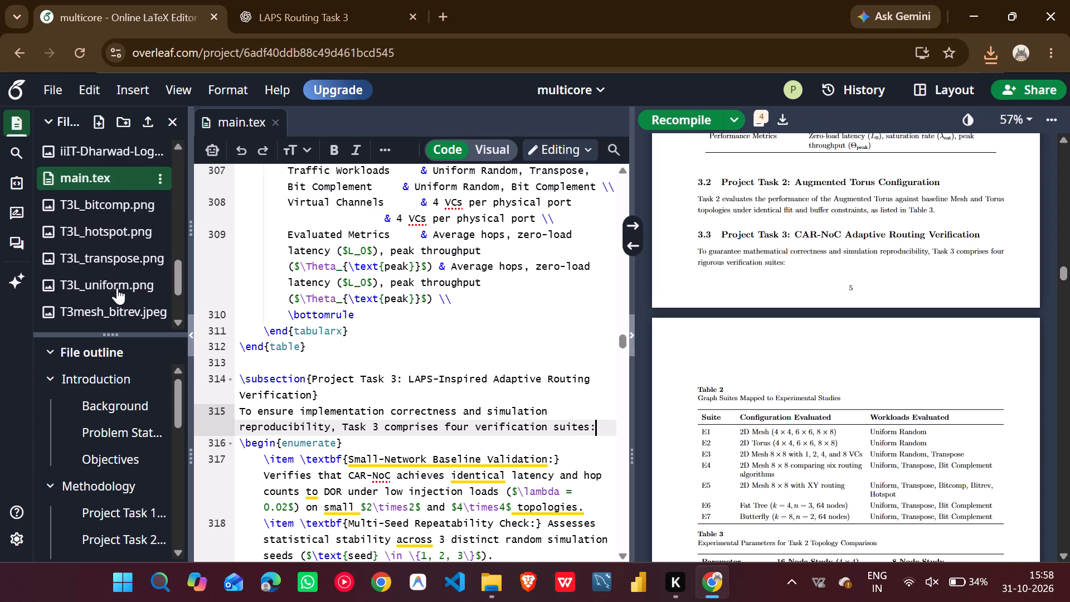
pyautogui.click(96, 194)
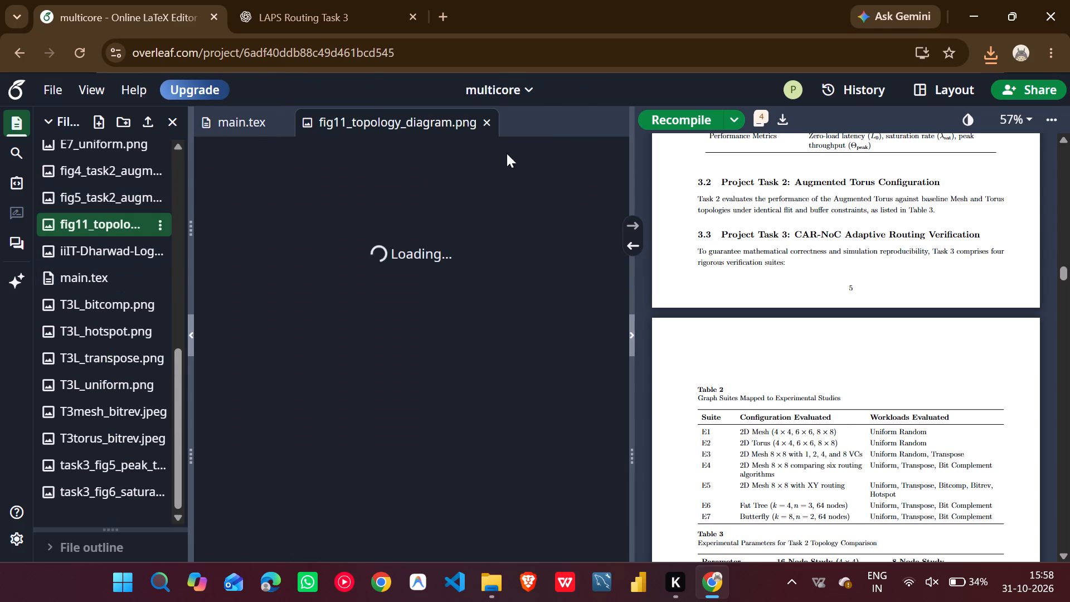
pyautogui.click(162, 220)
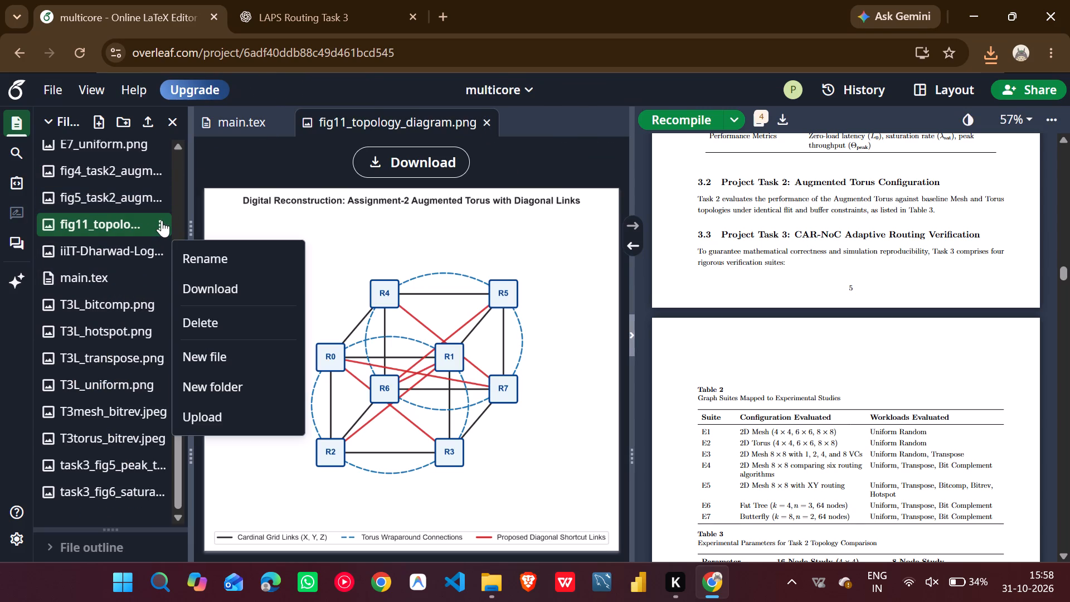
pyautogui.click(243, 323)
pyautogui.click(746, 273)
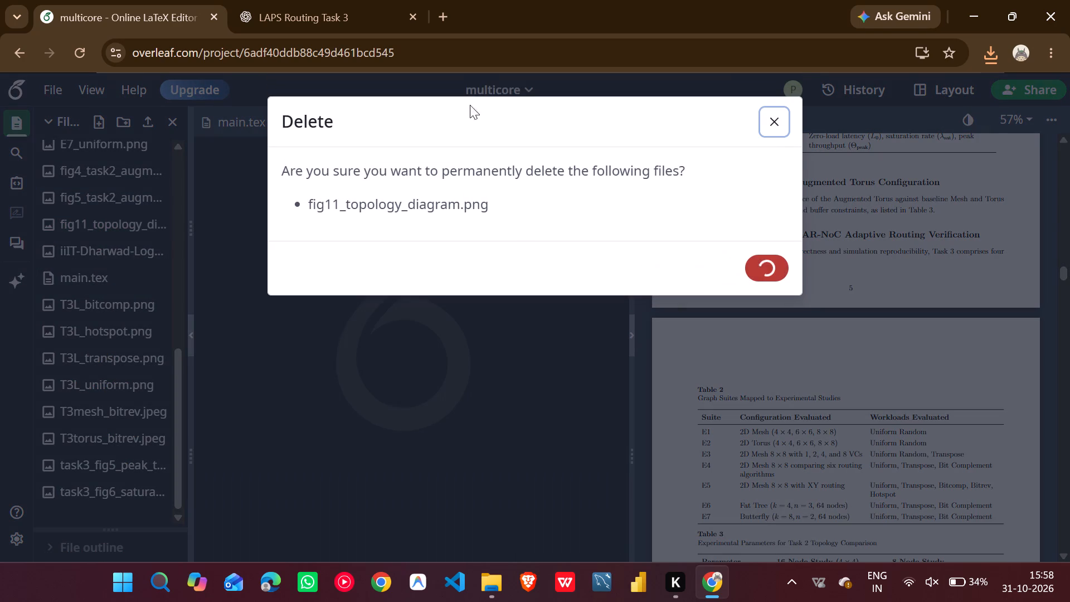
pyautogui.click(261, 119)
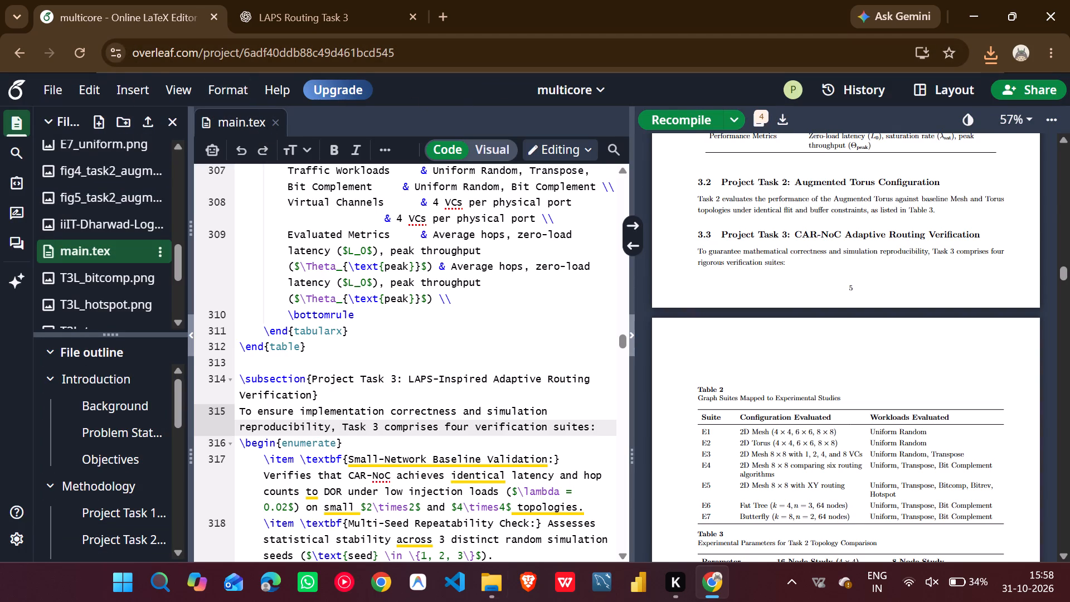
# Open 2x2x2torus.svg from the Downloads folder in Microsoft Edge, capture a screenshot of the whole torus diagram, and close it.
pyautogui.click(495, 584)
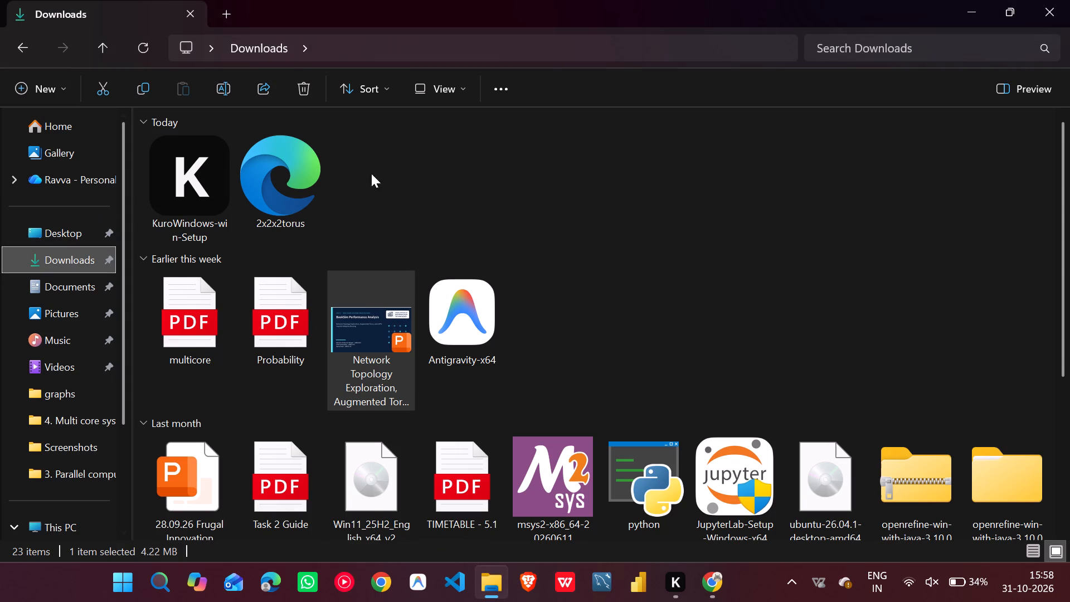
pyautogui.rightClick(401, 172)
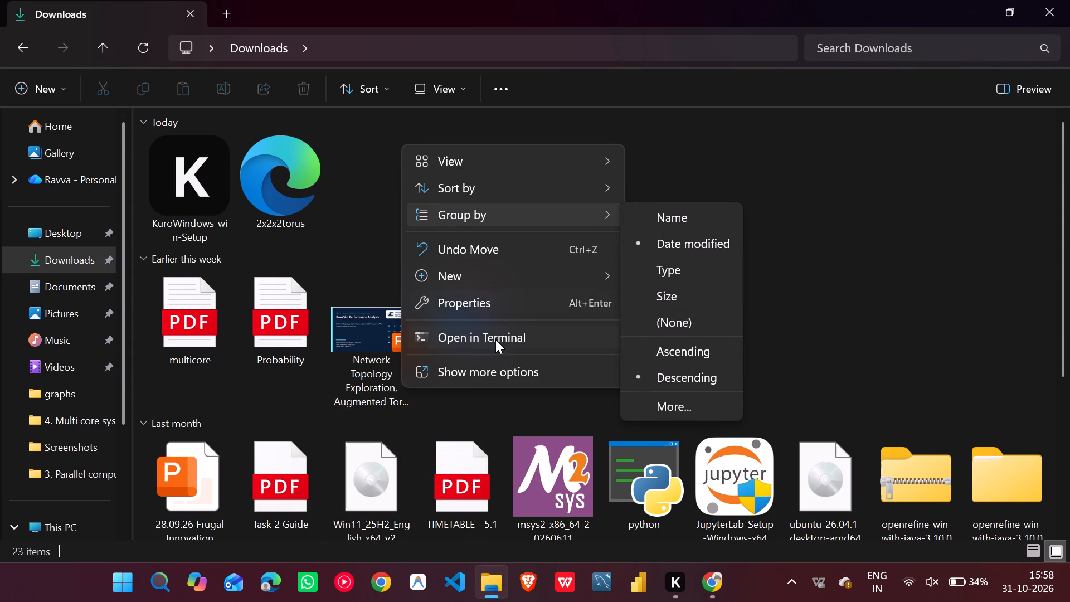
pyautogui.click(510, 368)
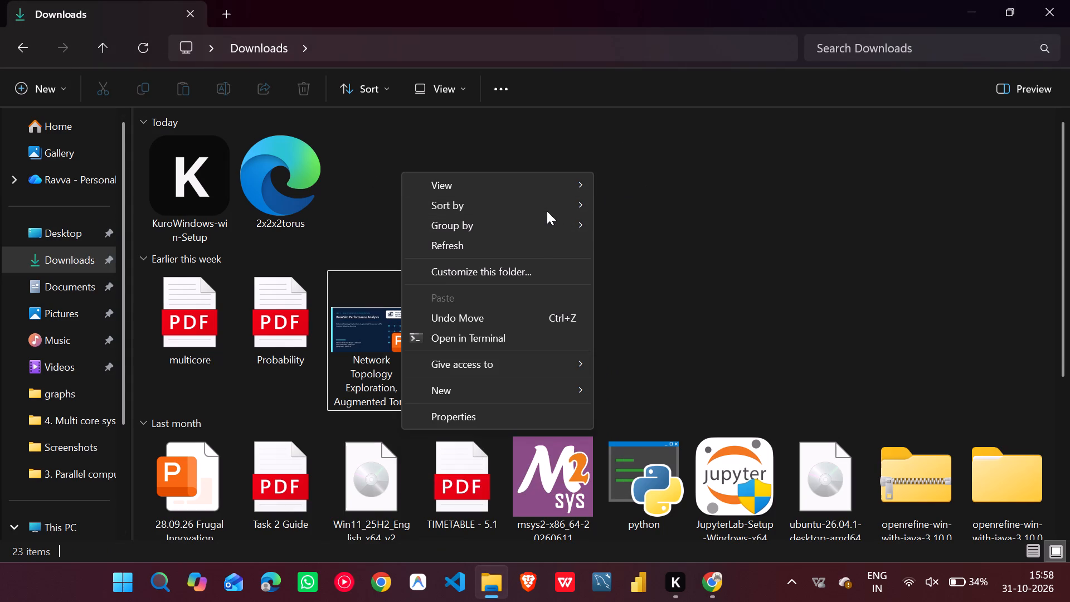
pyautogui.click(494, 236)
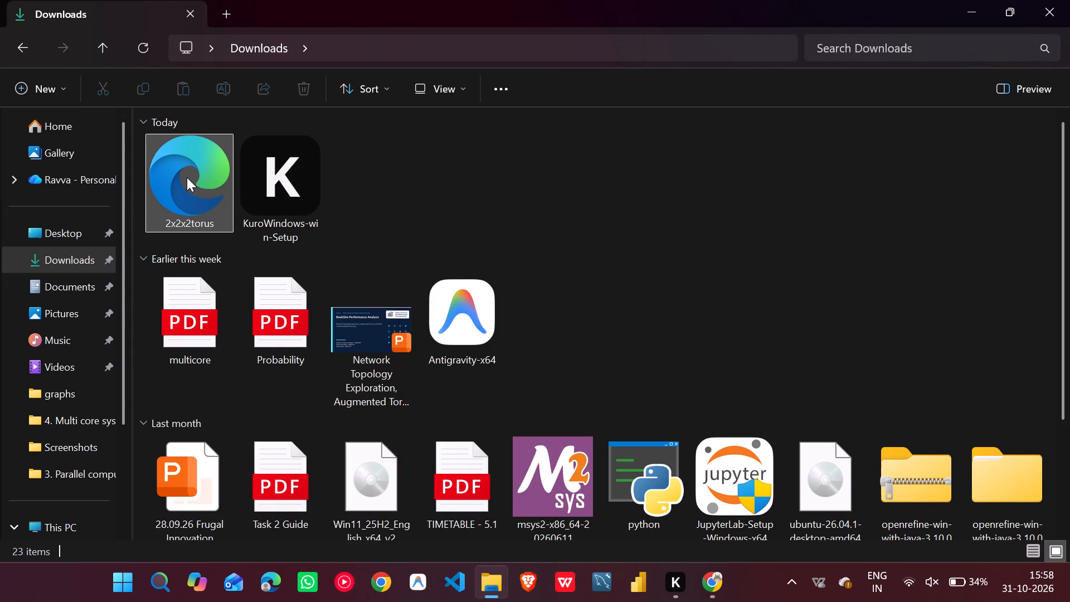
pyautogui.doubleClick(187, 177)
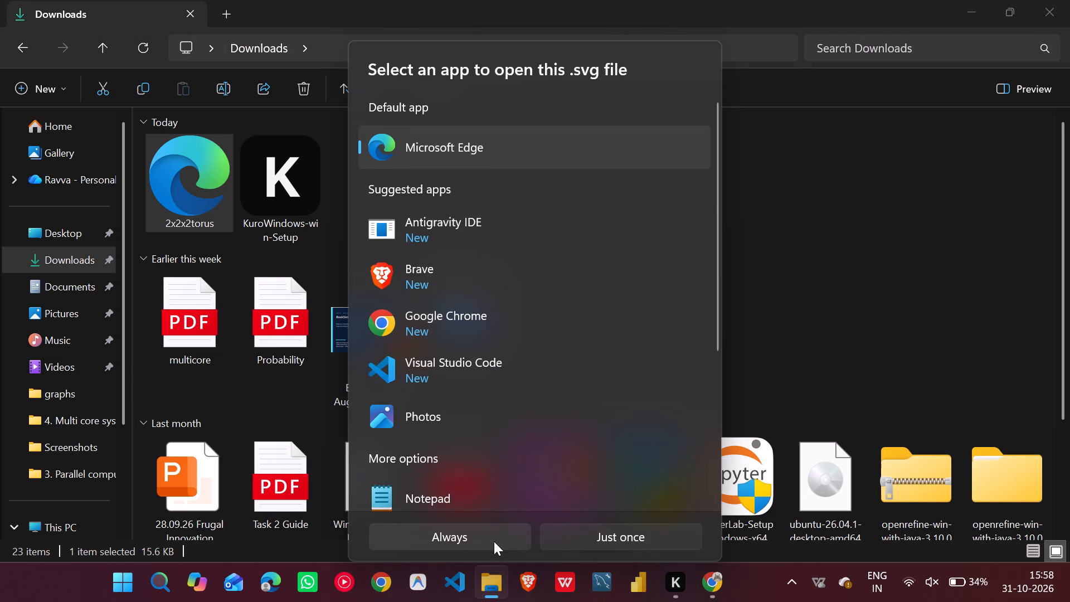
pyautogui.click(555, 535)
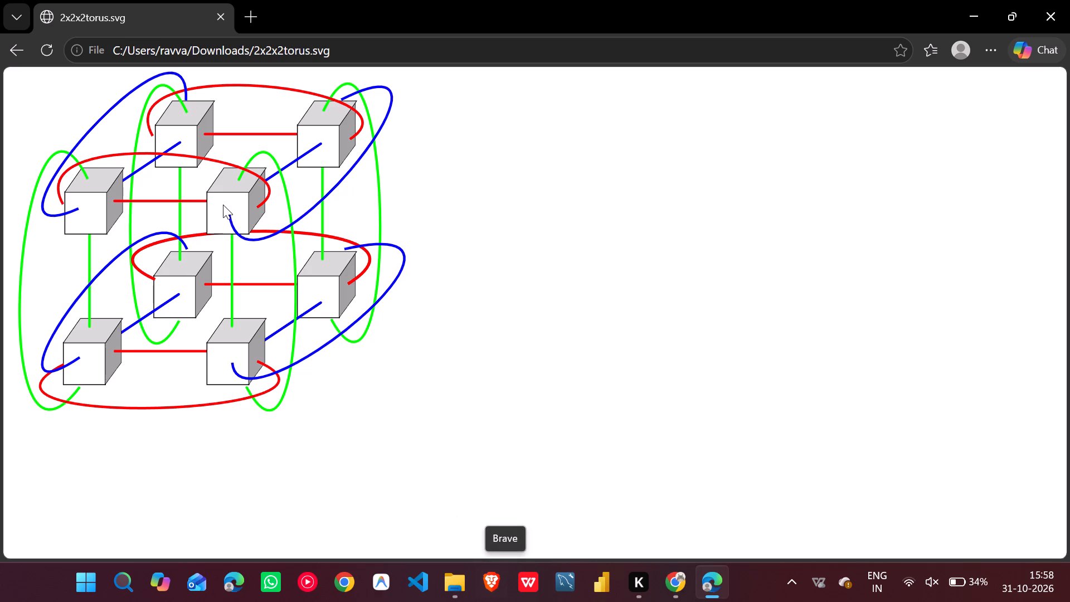
pyautogui.scroll(4, 390, 479)
pyautogui.press('shift+super+s')
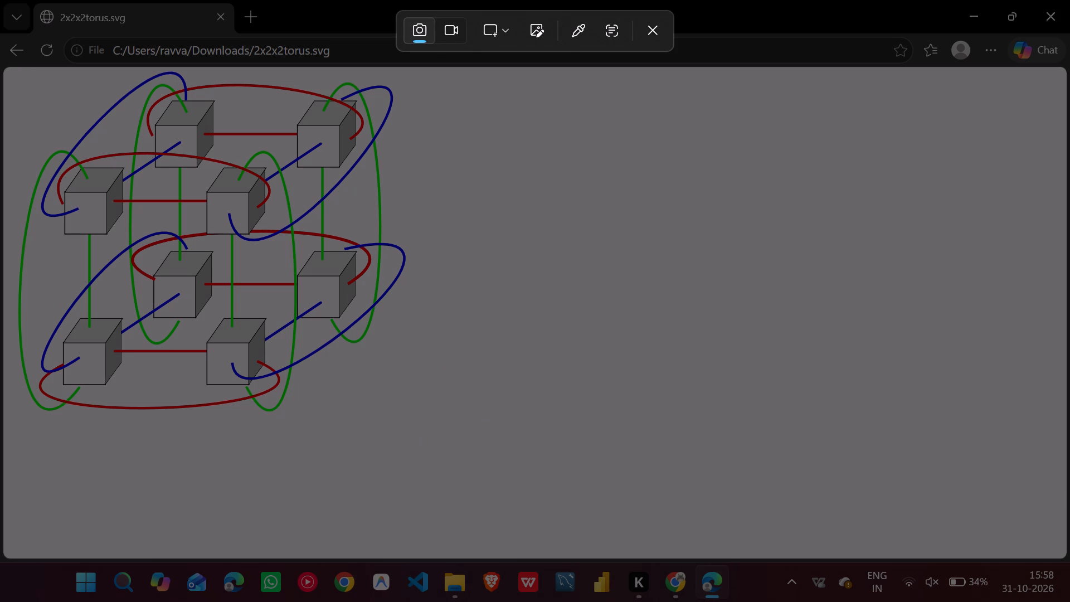
pyautogui.moveTo(6, 67); pyautogui.dragTo(424, 428)
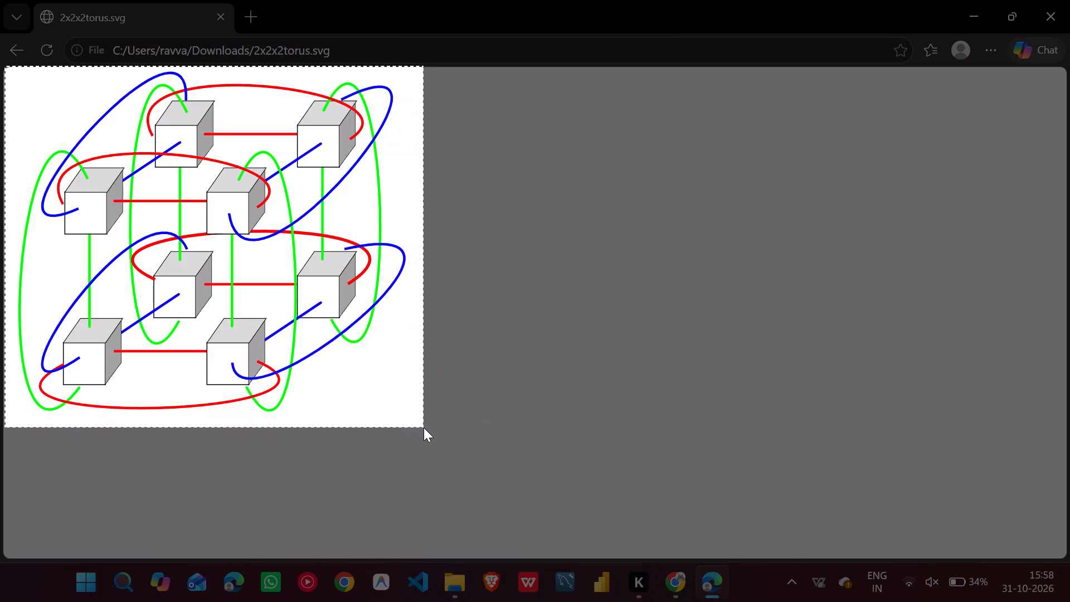
pyautogui.moveTo(424, 428); pyautogui.dragTo(422, 426)
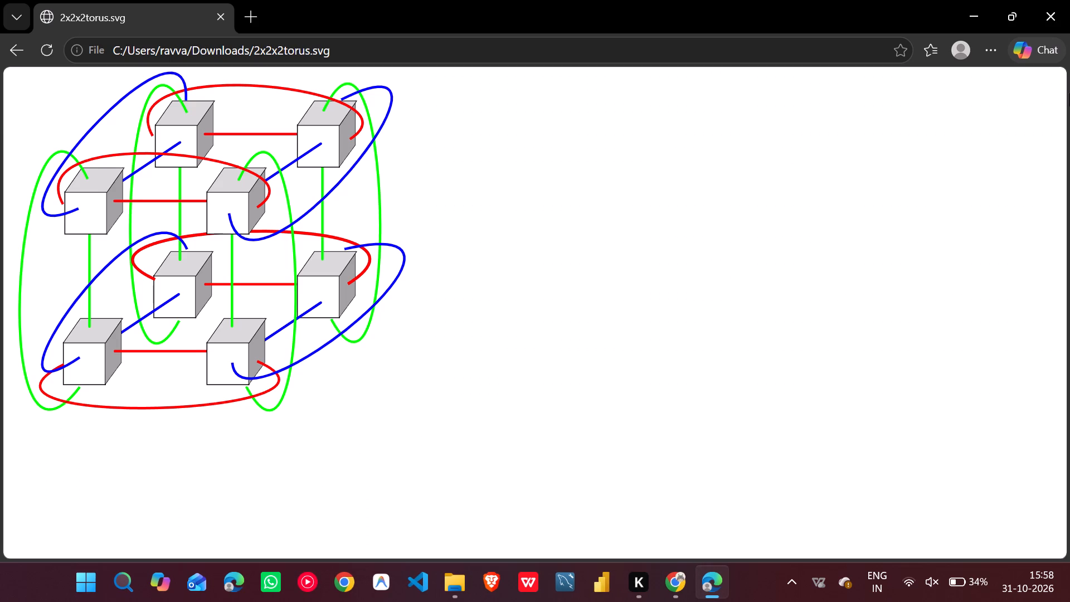
pyautogui.click(1062, 28)
# Delete the 2x2x2torus file from the Downloads folder.
pyautogui.press(']')
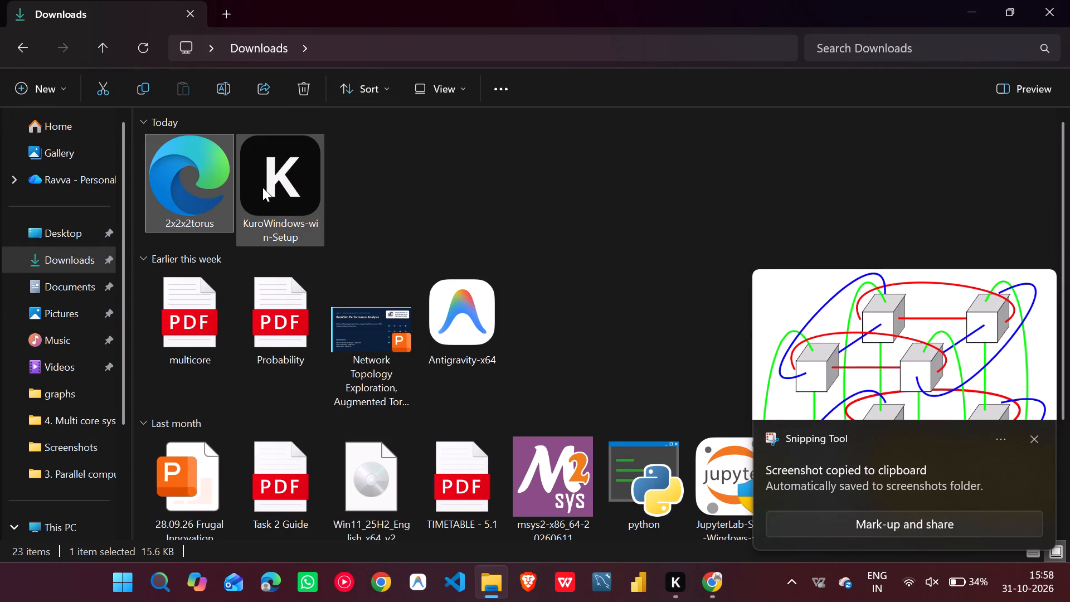
pyautogui.press('Delete')
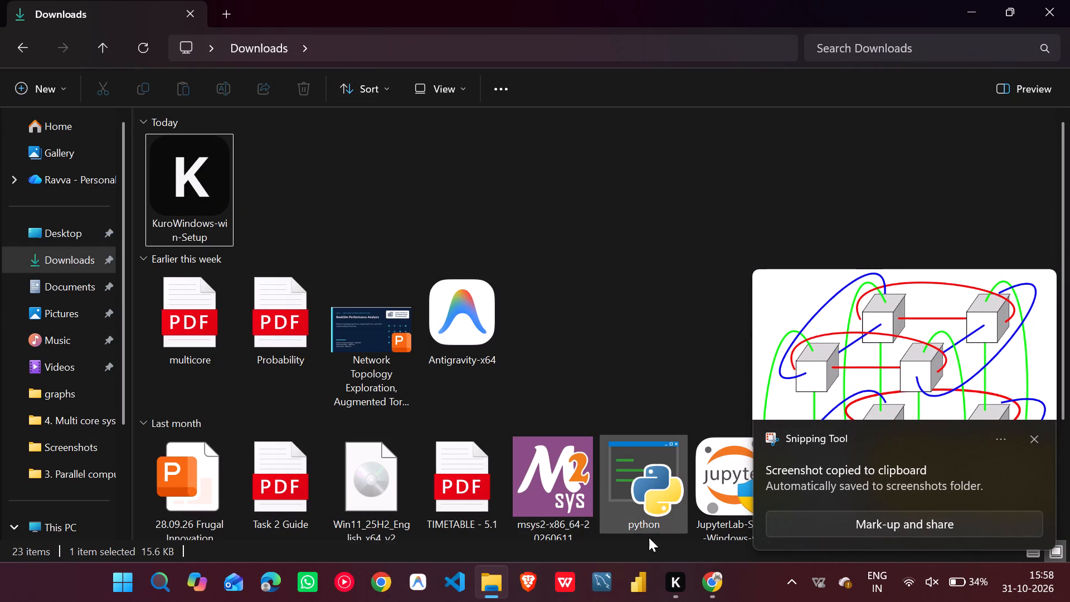
# Return to the multicore project in Chrome and open the file upload dialog.
pyautogui.click(717, 581)
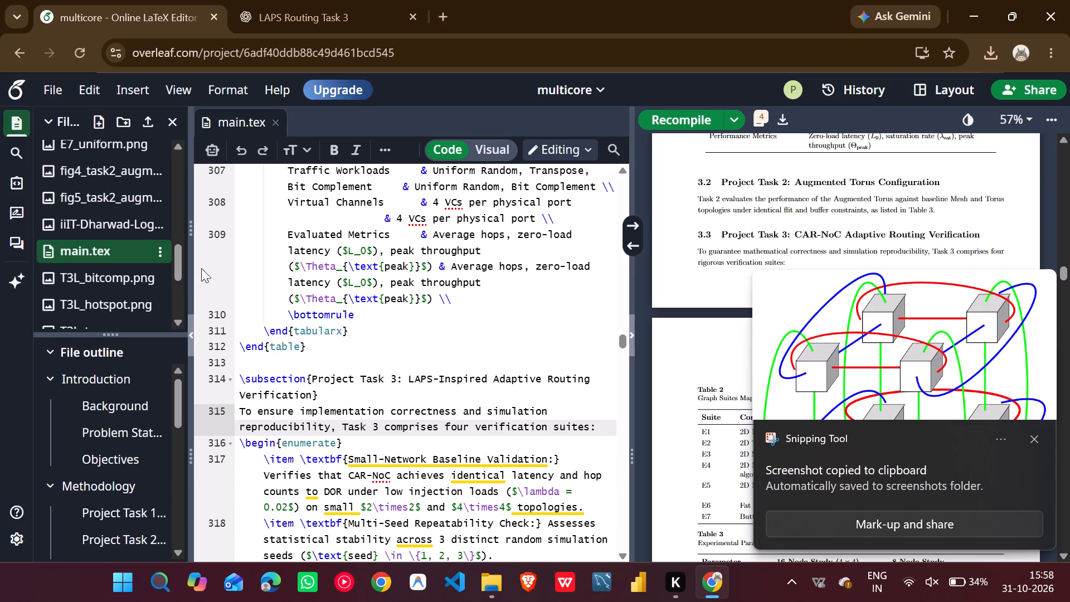
pyautogui.click(148, 125)
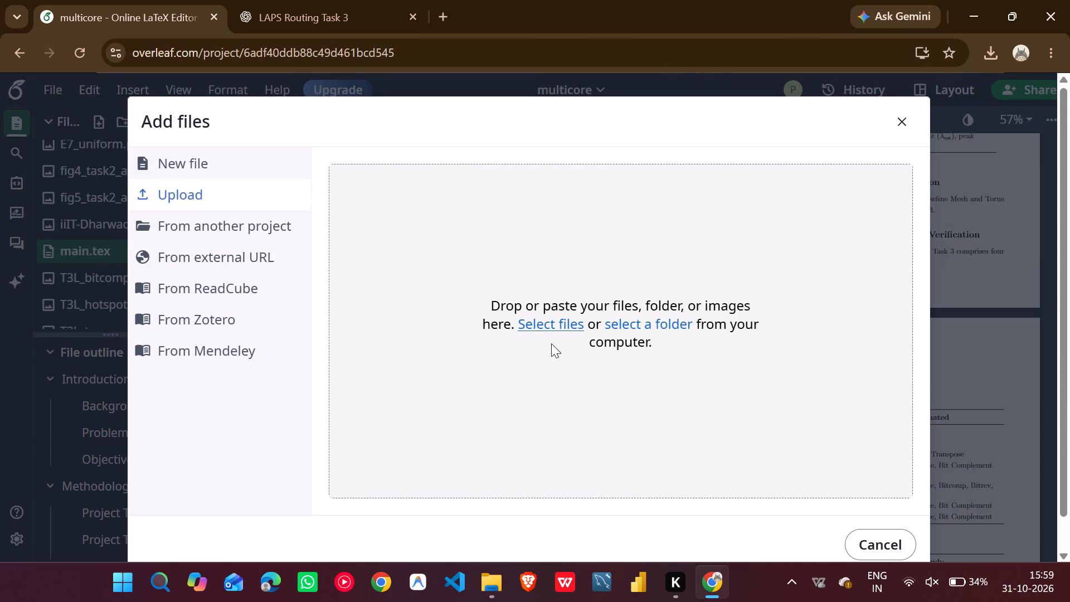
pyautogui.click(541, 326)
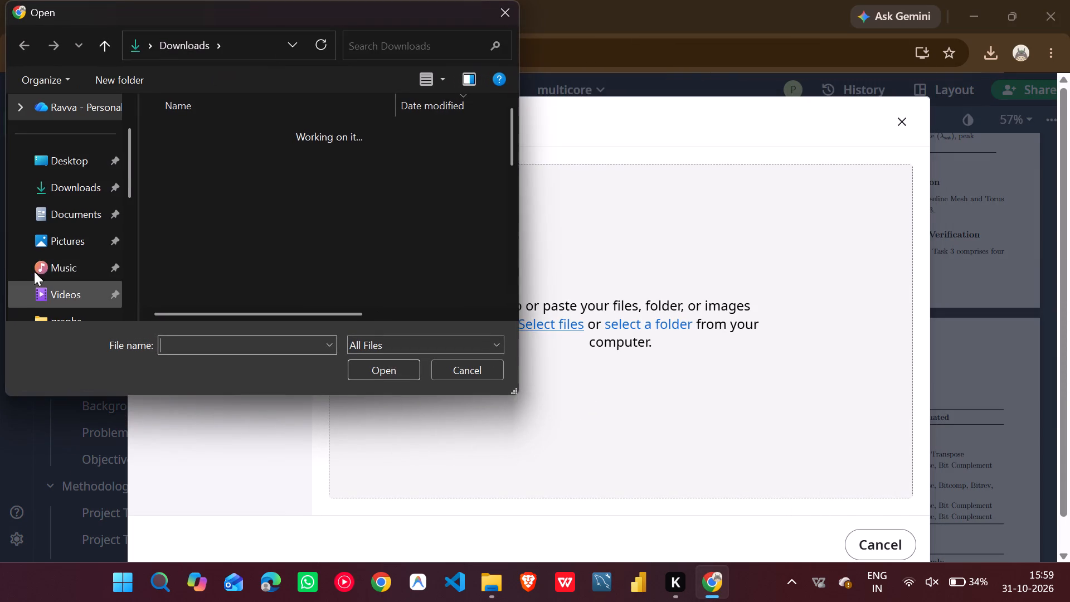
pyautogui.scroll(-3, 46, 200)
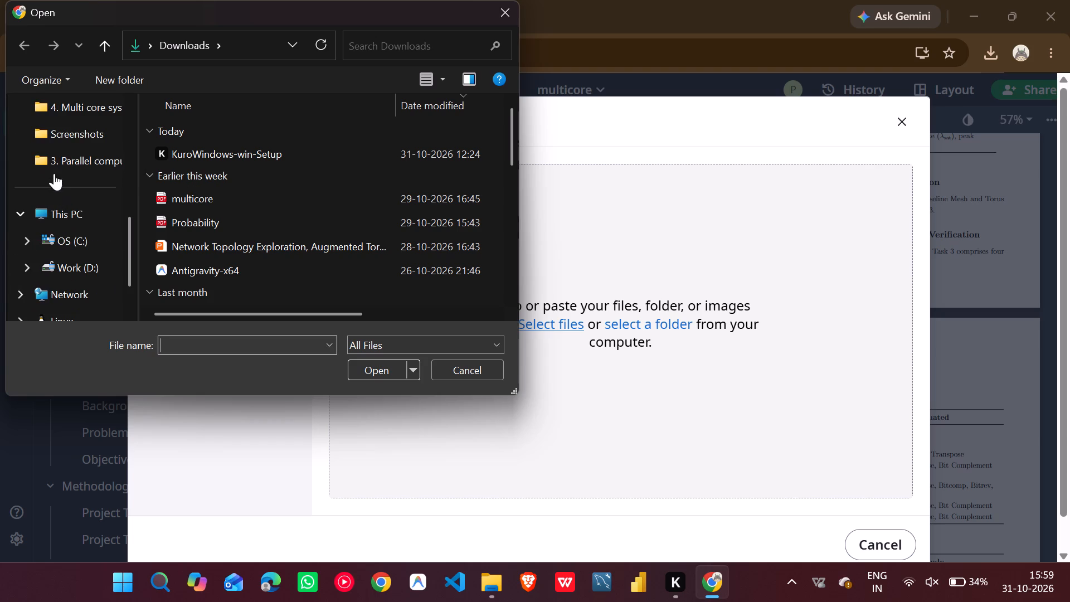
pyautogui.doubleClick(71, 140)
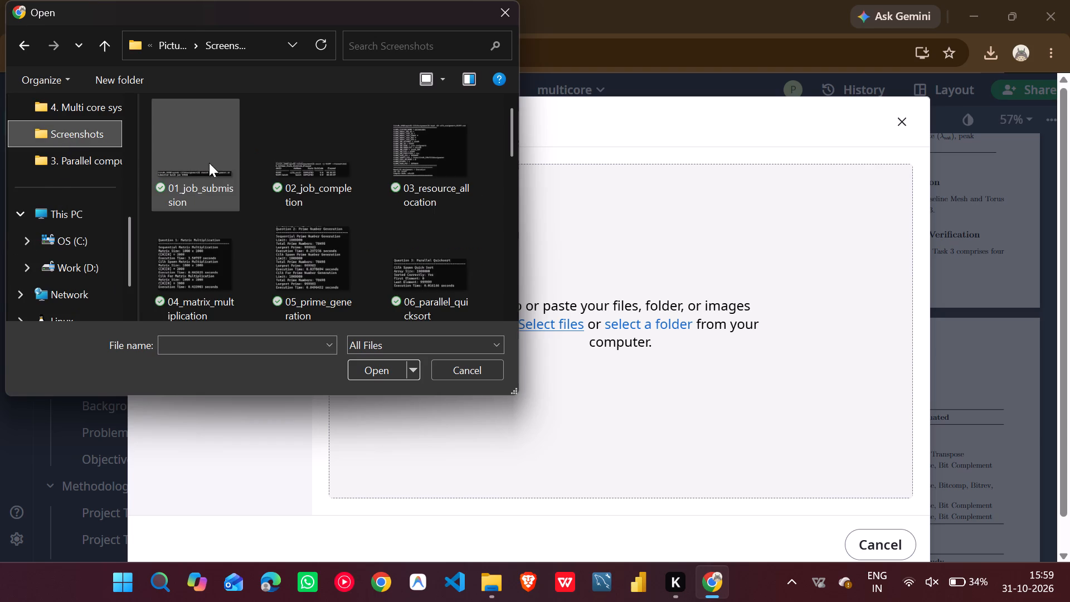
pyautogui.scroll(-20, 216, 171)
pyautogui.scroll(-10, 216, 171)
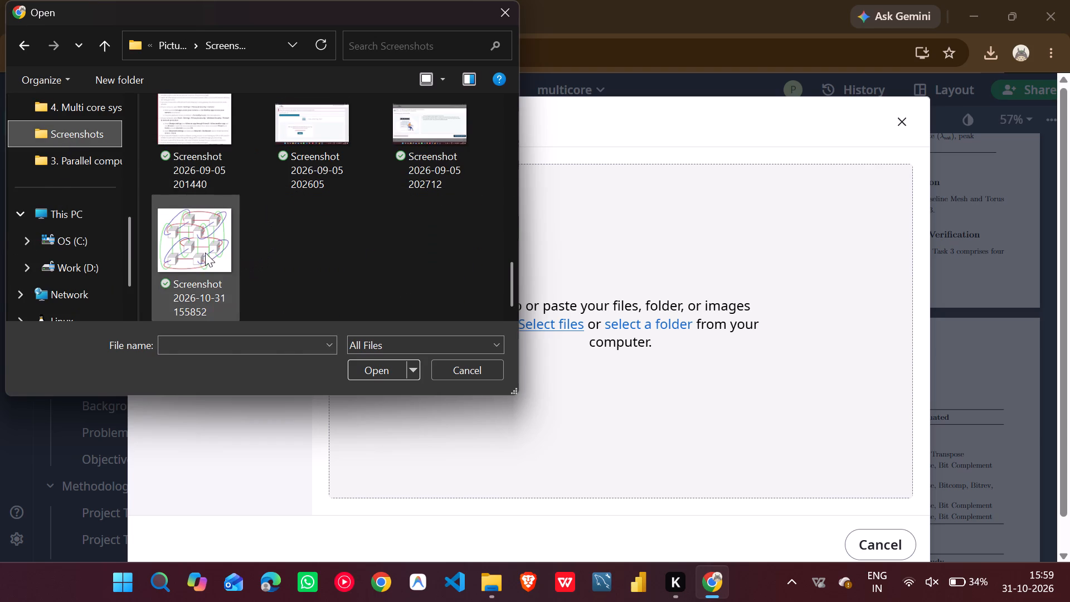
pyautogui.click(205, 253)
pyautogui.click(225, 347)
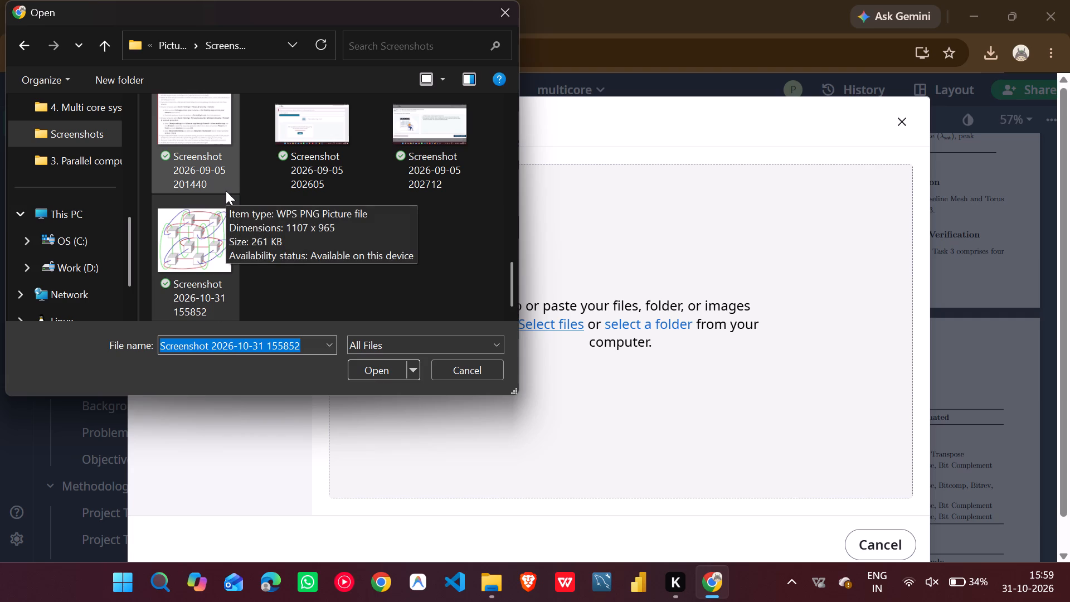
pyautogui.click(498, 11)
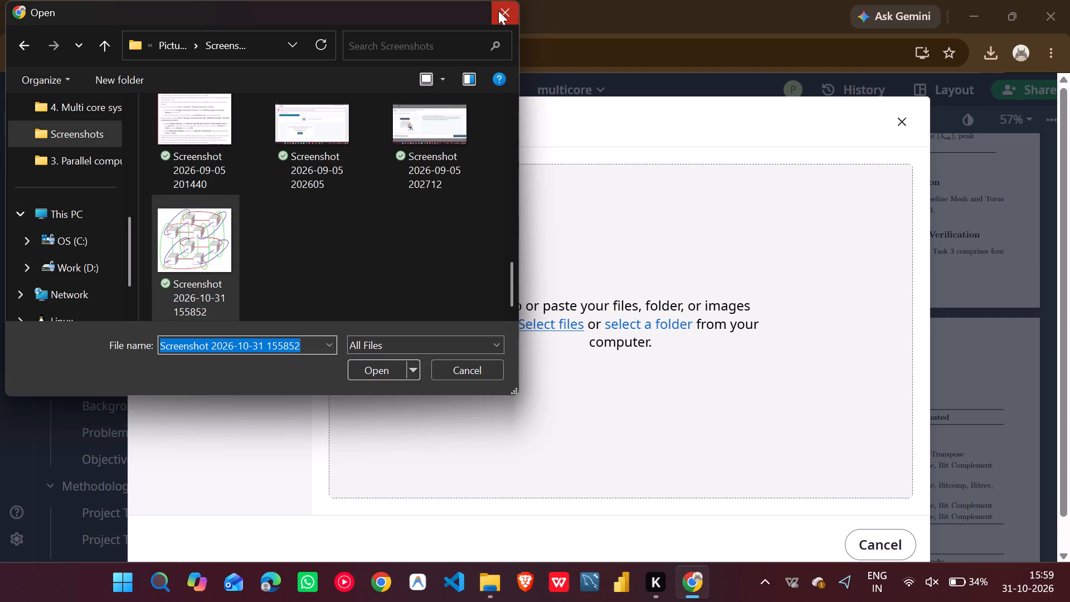
# Rename the new torus screenshot in File Explorer's Screenshots folder as topology_diagram.
pyautogui.click(469, 582)
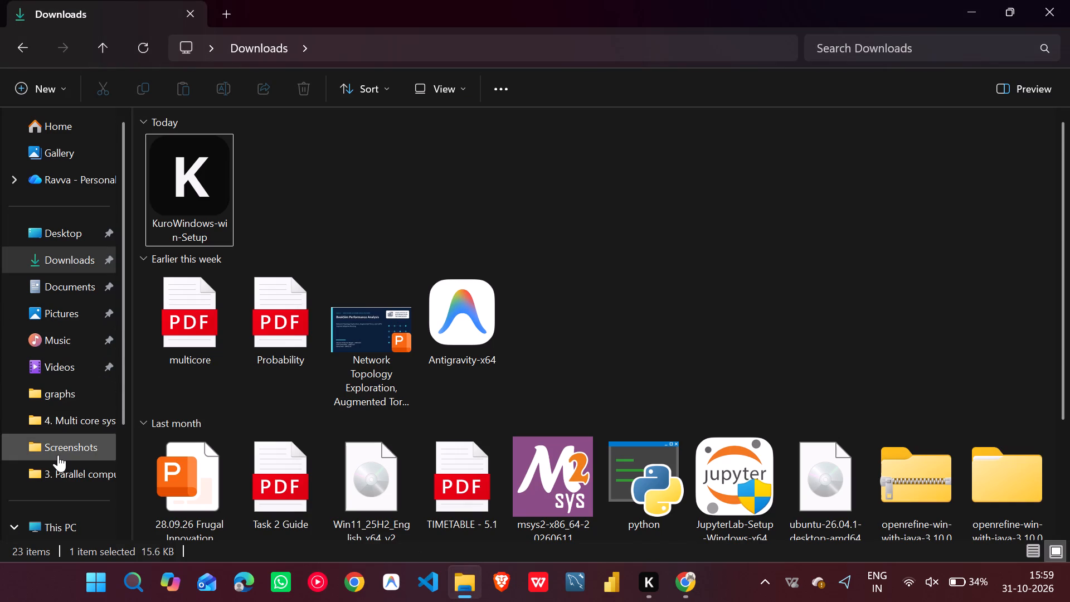
pyautogui.click(57, 455)
pyautogui.scroll(-14, 221, 353)
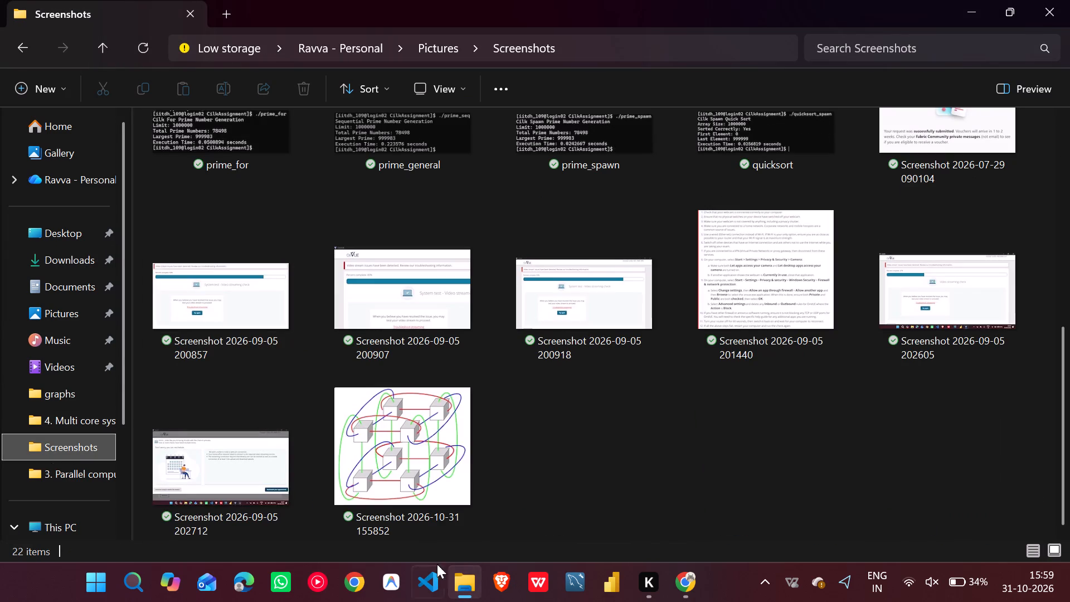
pyautogui.click(367, 513)
pyautogui.click(373, 521)
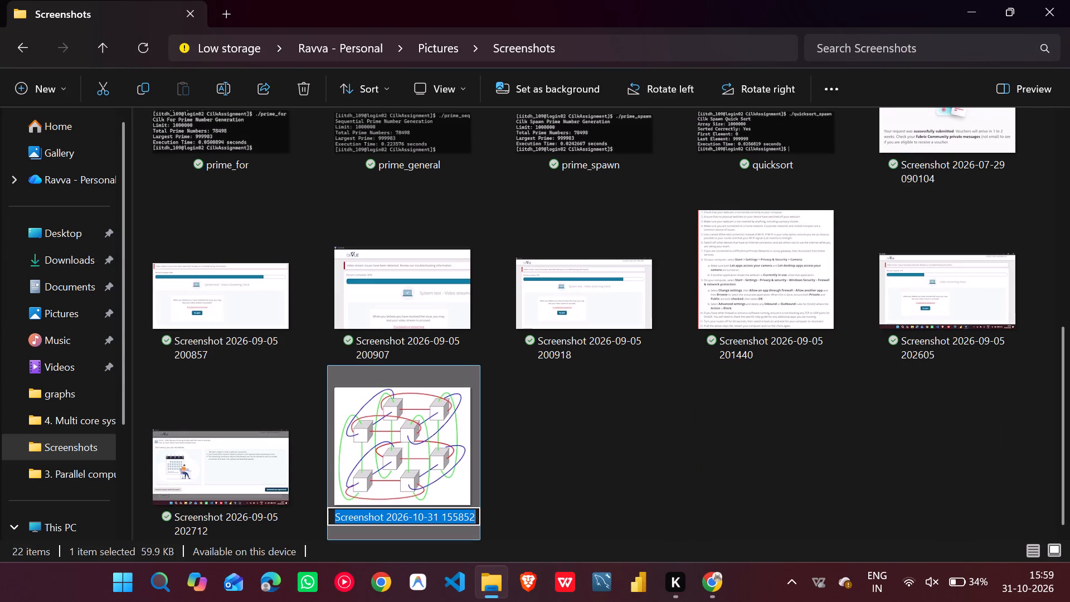
pyautogui.write('topology')
pyautogui.write('_f')
pyautogui.press('BackSpace')
pyautogui.write('diagram')
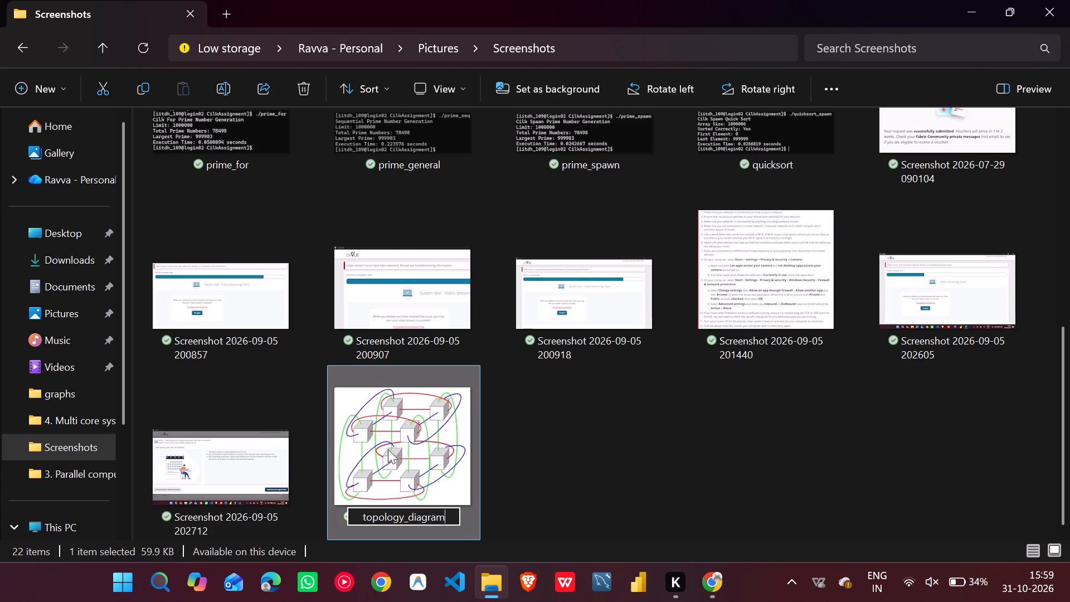
pyautogui.click(520, 505)
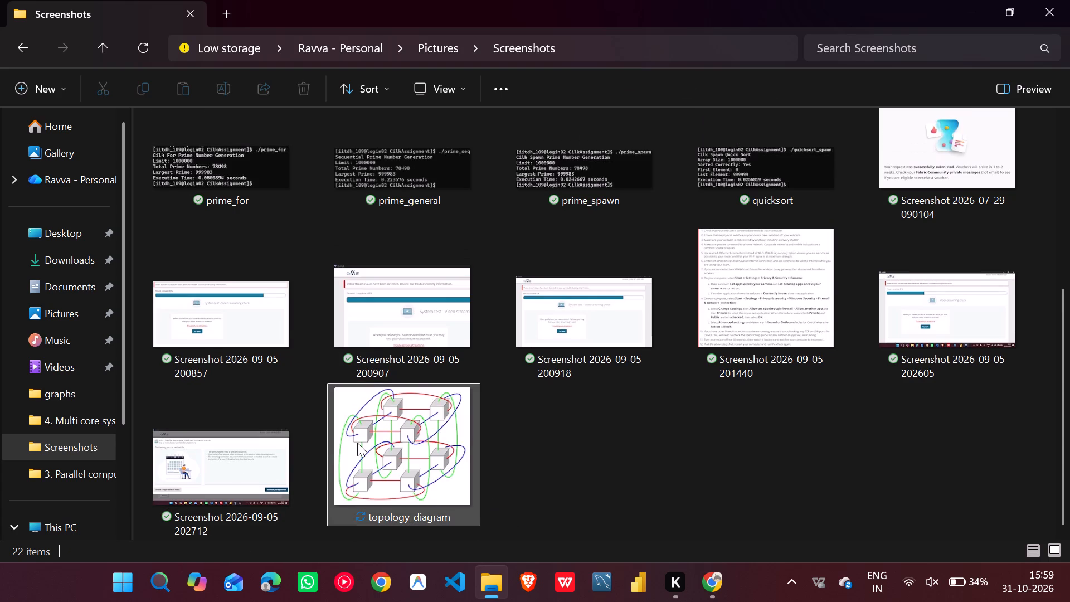
# Upload topology_diagram.png from the Screenshots folder to the Overleaf project.
pyautogui.moveTo(357, 443); pyautogui.dragTo(42, 290)
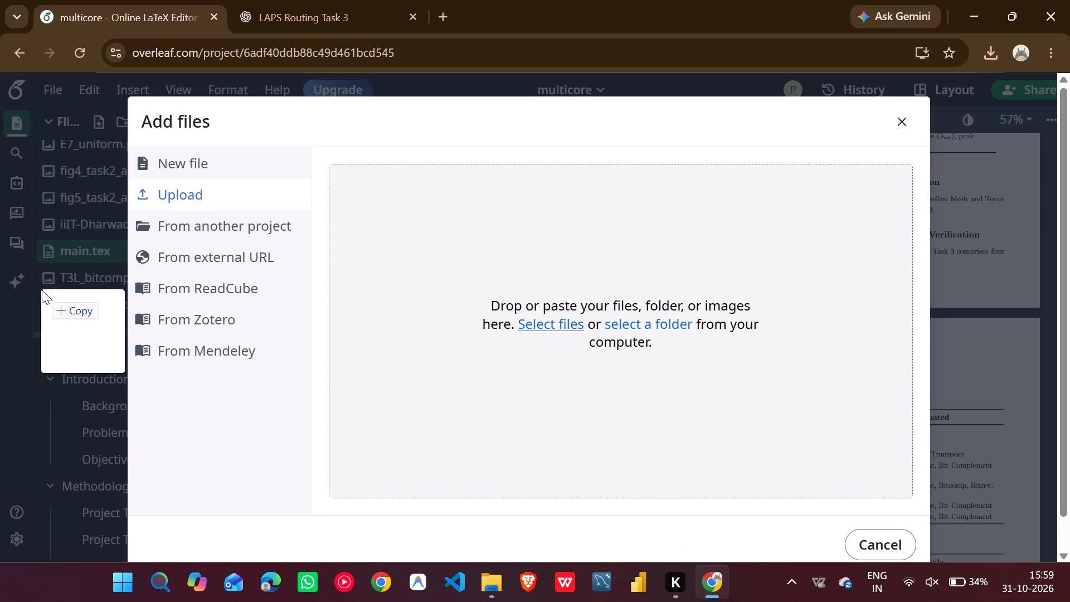
pyautogui.moveTo(42, 290); pyautogui.dragTo(507, 337)
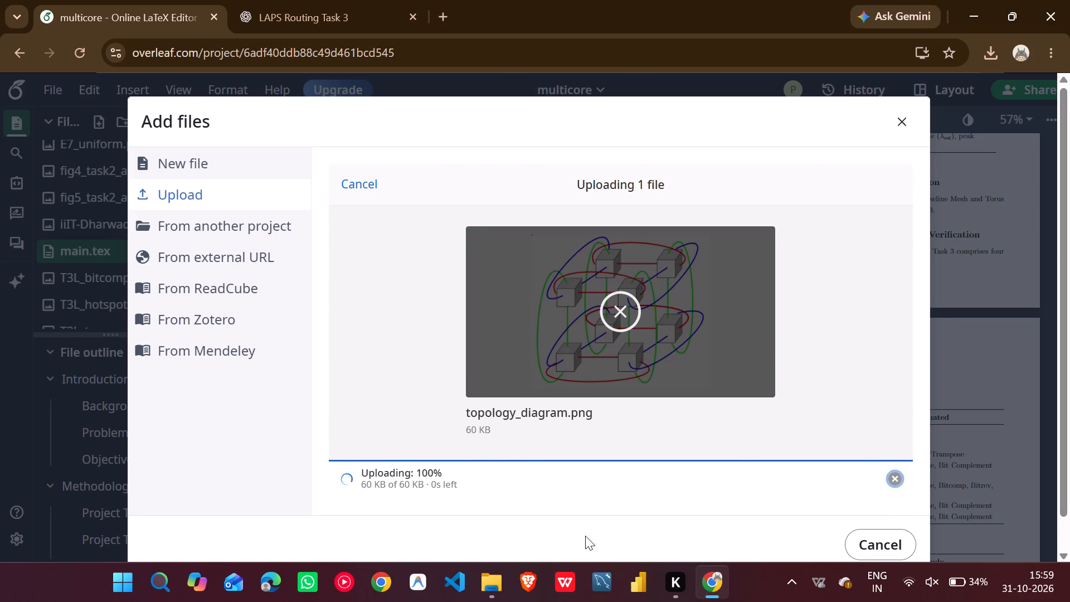
# Change the Augmented Torus figure's \includegraphics filename in main.tex to topology_diagram.png by removing the fig11_ prefix.
pyautogui.scroll(5, 320, 293)
pyautogui.scroll(2, 890, 356)
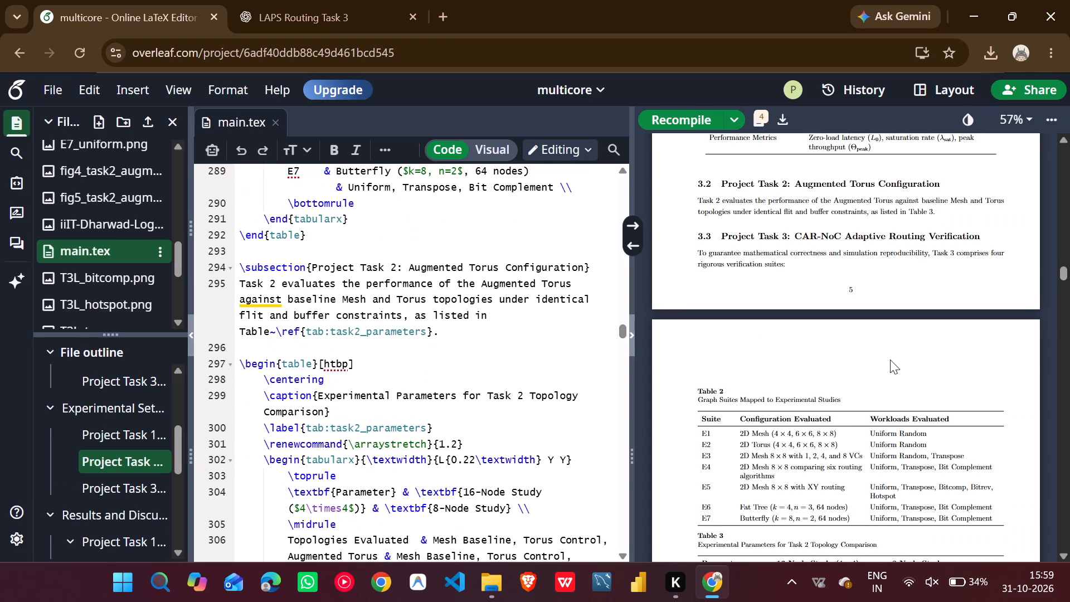
pyautogui.scroll(12, 890, 360)
pyautogui.scroll(-2, 896, 367)
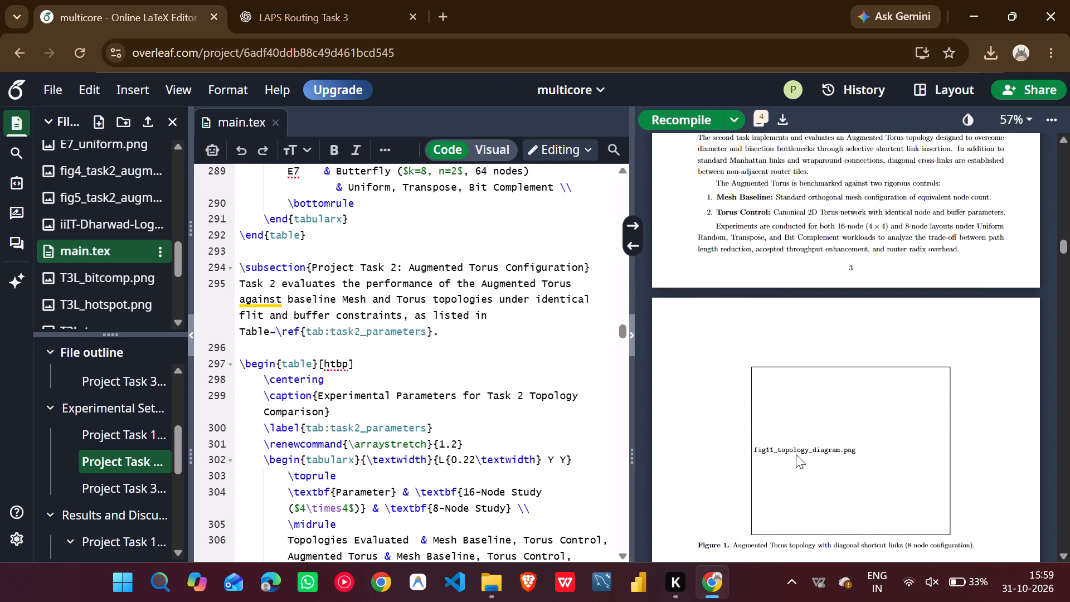
pyautogui.doubleClick(795, 453)
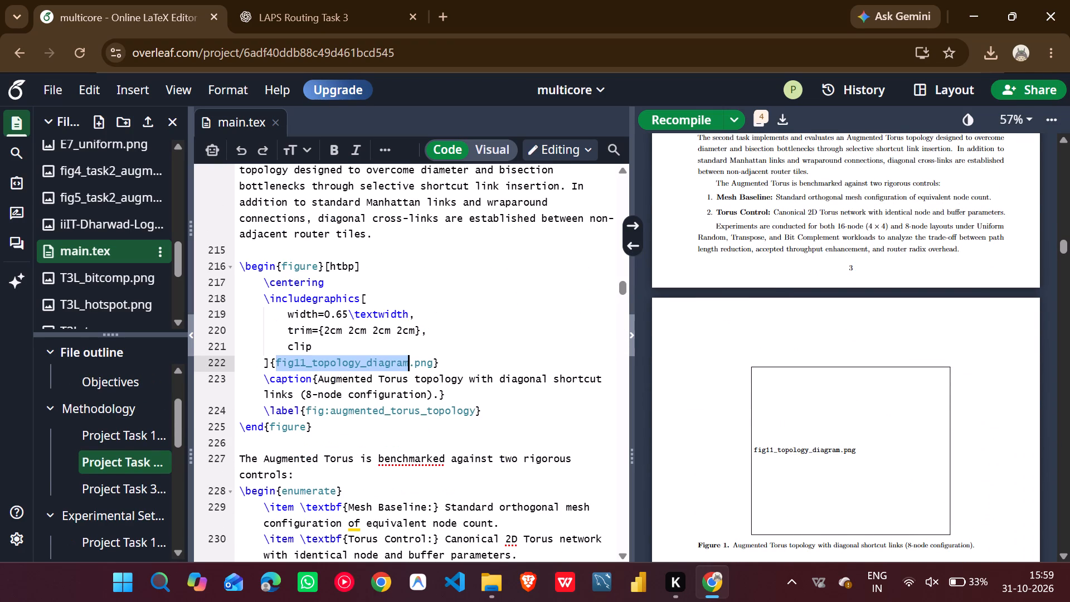
pyautogui.click(296, 365)
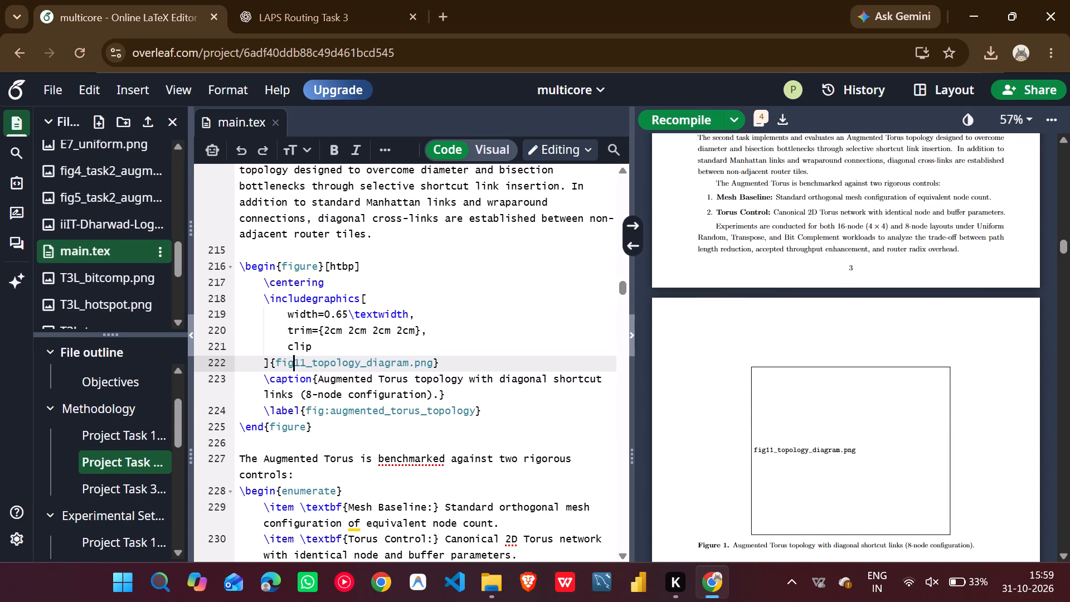
pyautogui.scroll(-1, 480, 380)
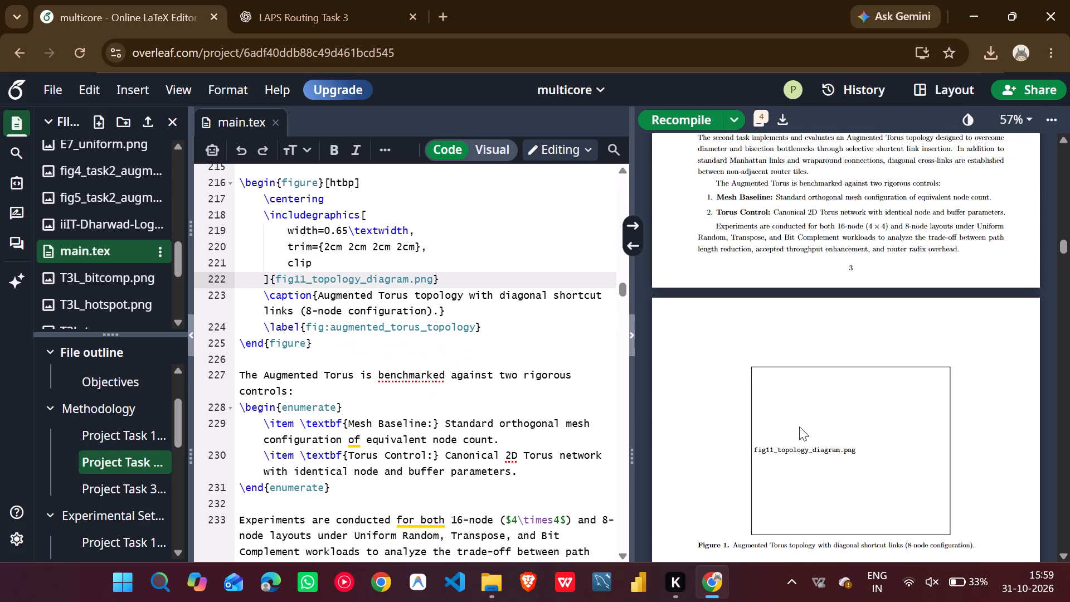
pyautogui.scroll(-1, 925, 469)
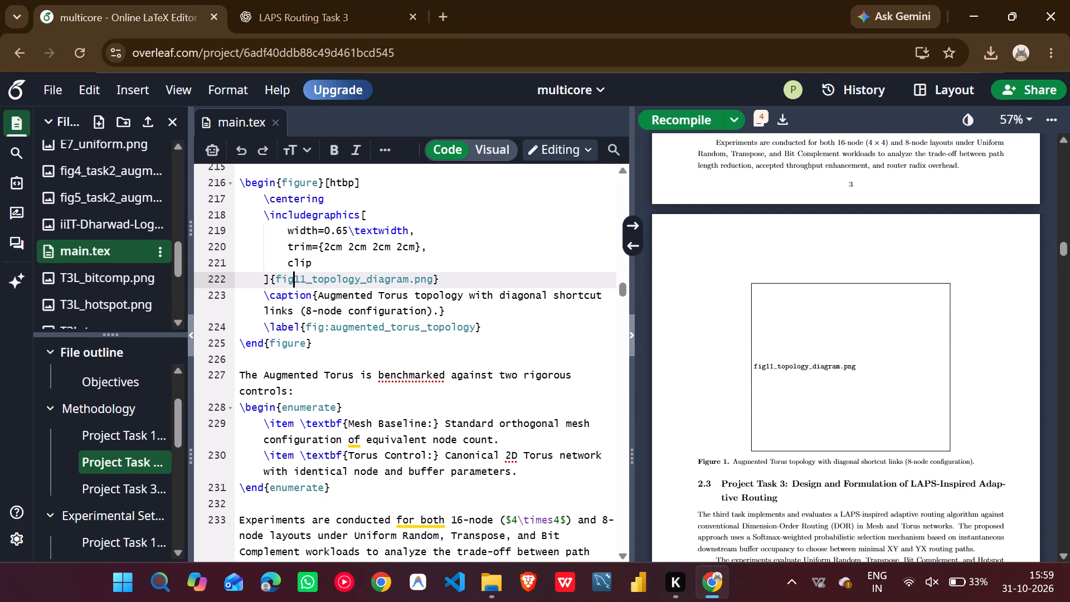
pyautogui.click(312, 279)
pyautogui.hotkey('ctrl', 'BackSpace')
# Recompile the report with the new topology figure and check the project files for the uploaded image.
pyautogui.click(731, 113)
pyautogui.click(738, 221)
pyautogui.click(649, 120)
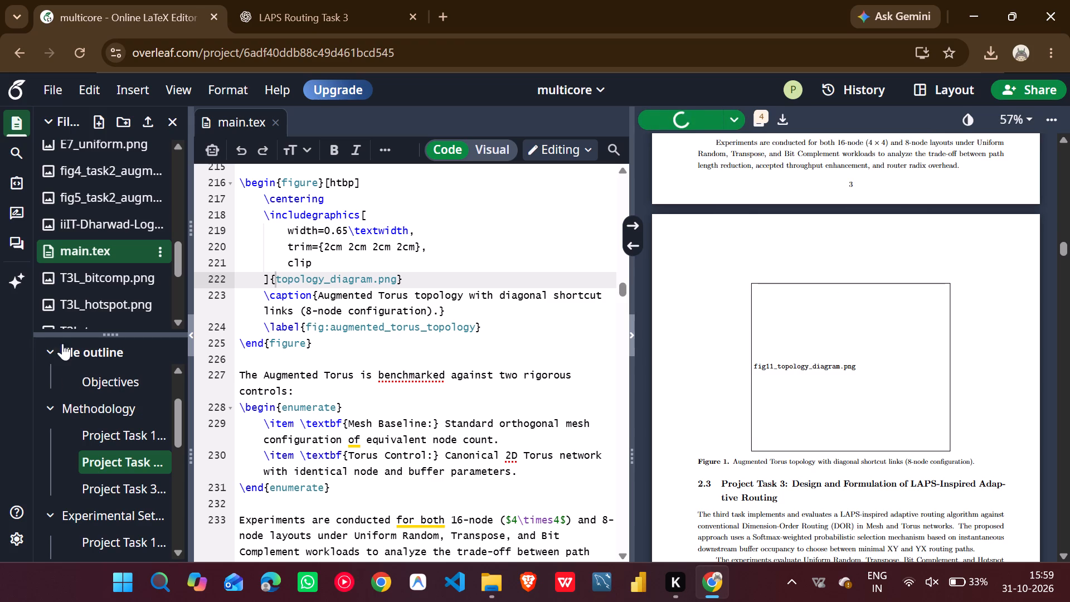
pyautogui.scroll(5, 58, 245)
pyautogui.scroll(-8, 59, 245)
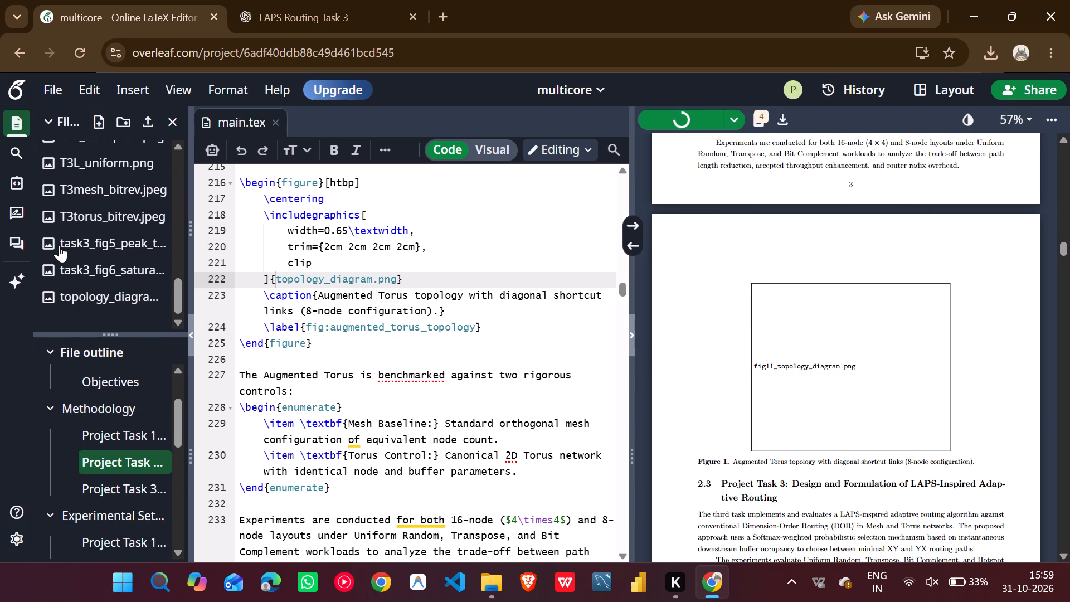
# Open topology_diagram.png from the project files to check it, close its preview, and dismiss the compile-time notice.
pyautogui.scroll(-2, 59, 245)
pyautogui.click(138, 302)
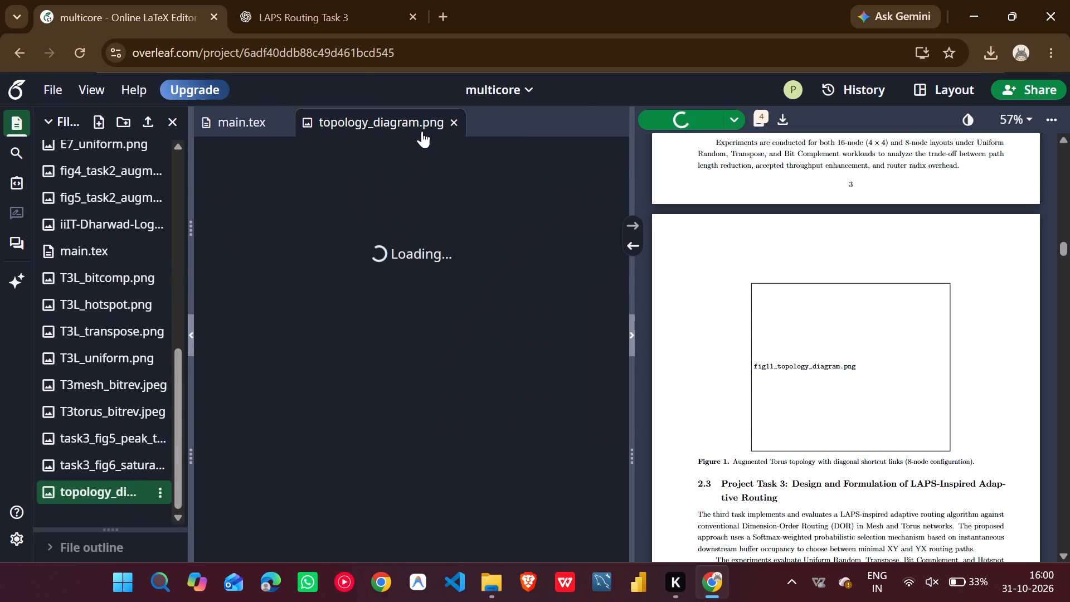
pyautogui.click(455, 124)
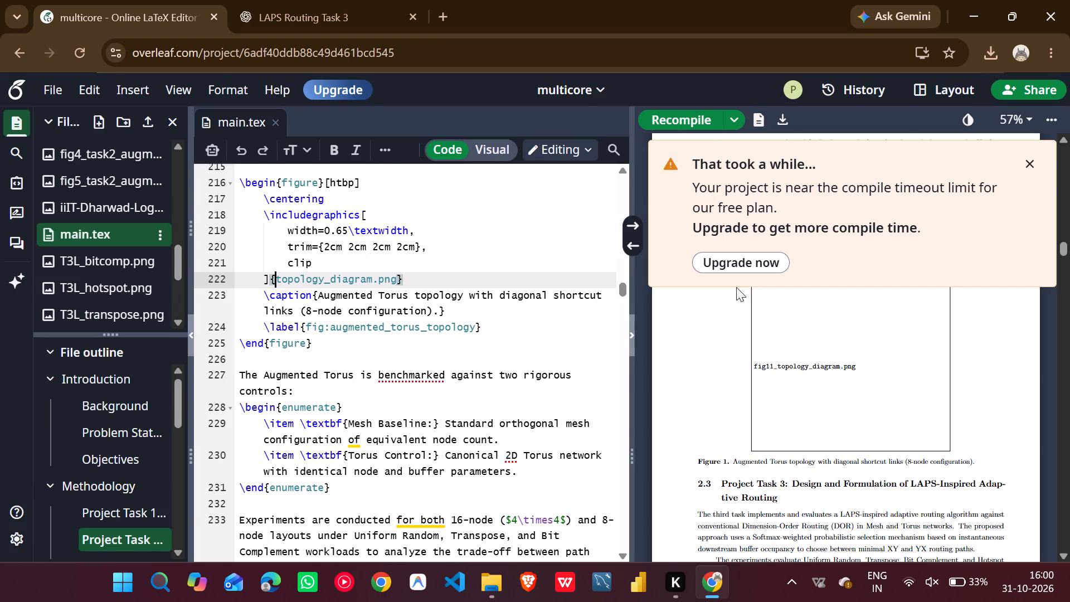
pyautogui.click(1037, 163)
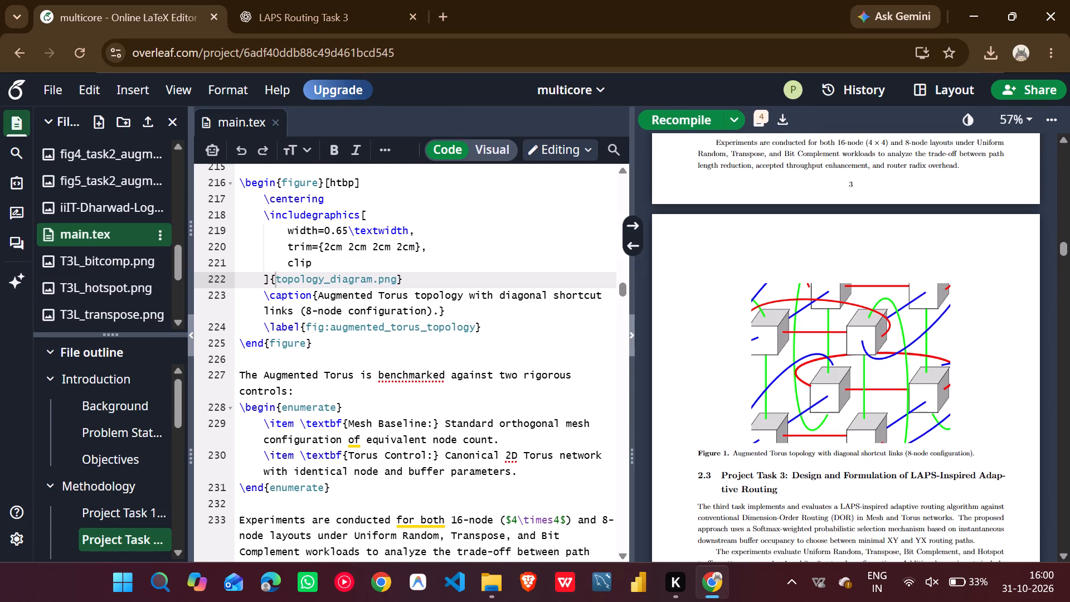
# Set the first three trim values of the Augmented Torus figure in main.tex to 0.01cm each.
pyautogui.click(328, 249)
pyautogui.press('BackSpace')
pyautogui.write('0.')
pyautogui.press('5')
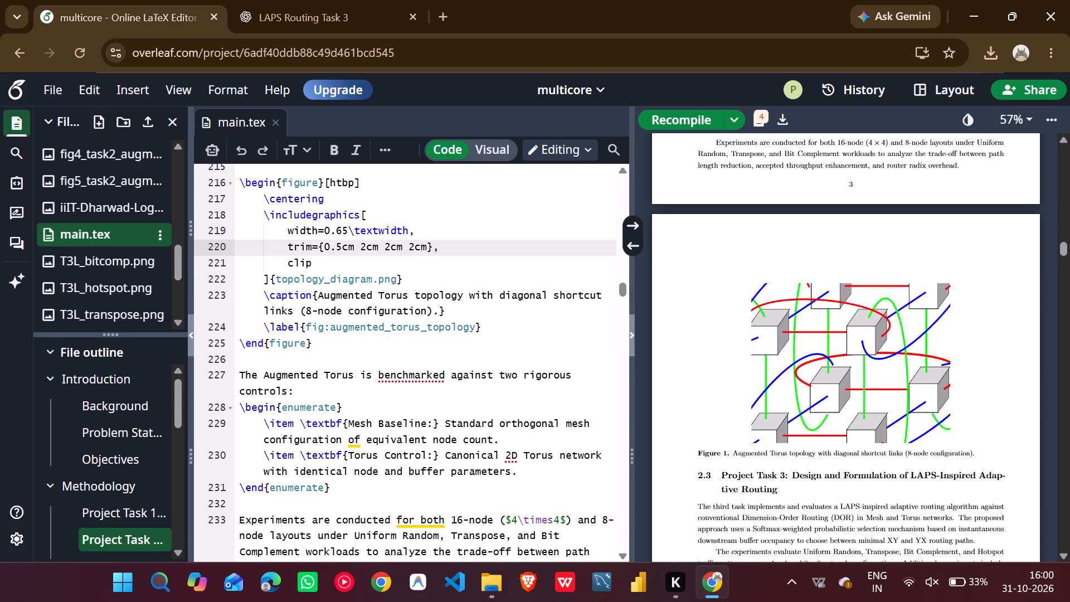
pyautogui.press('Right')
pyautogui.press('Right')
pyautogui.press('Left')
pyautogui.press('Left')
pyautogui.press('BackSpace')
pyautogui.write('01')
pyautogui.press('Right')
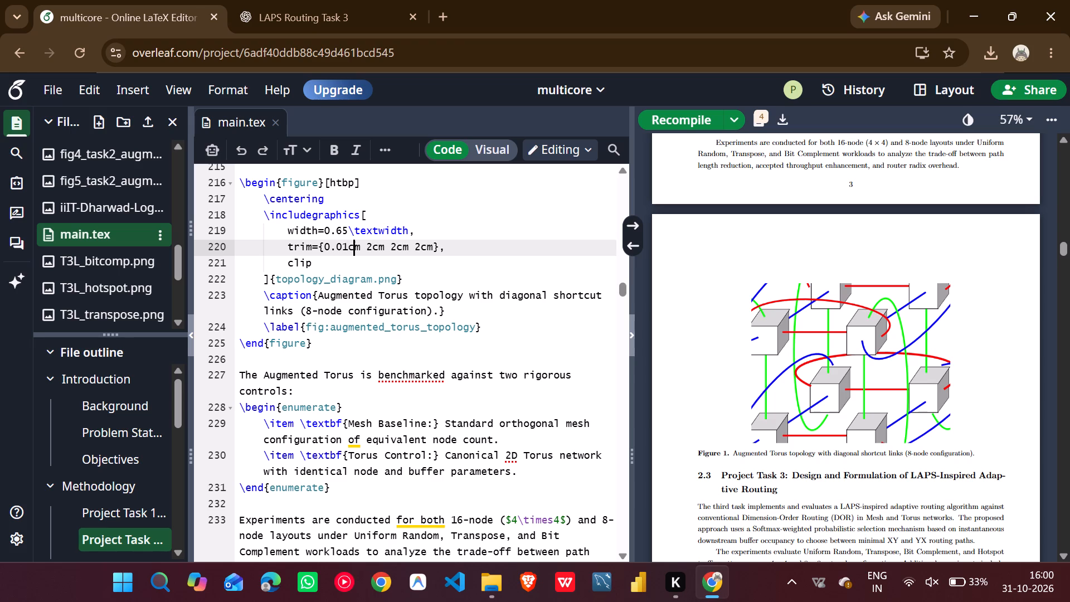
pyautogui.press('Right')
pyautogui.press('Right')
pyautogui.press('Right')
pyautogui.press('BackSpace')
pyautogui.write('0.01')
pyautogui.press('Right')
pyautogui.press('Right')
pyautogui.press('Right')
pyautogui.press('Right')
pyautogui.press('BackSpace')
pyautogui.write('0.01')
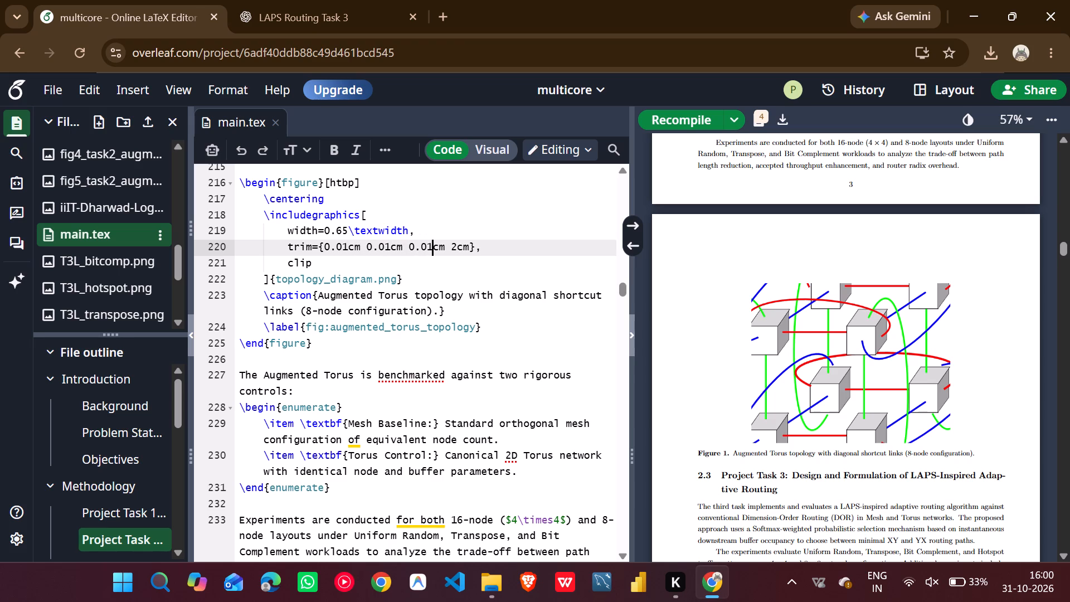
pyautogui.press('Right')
# Delete the whole trim line from the Augmented Torus figure's \includegraphics options and recompile the report.
pyautogui.moveTo(494, 248); pyautogui.dragTo(203, 249)
pyautogui.press('BackSpace')
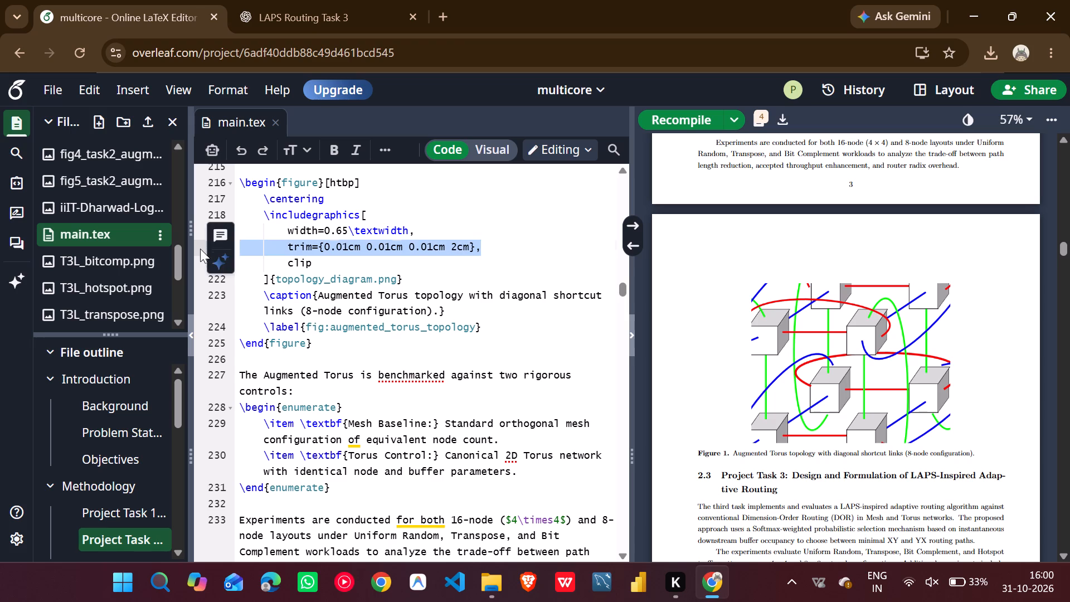
pyautogui.press('BackSpace')
pyautogui.click(676, 108)
pyautogui.click(684, 122)
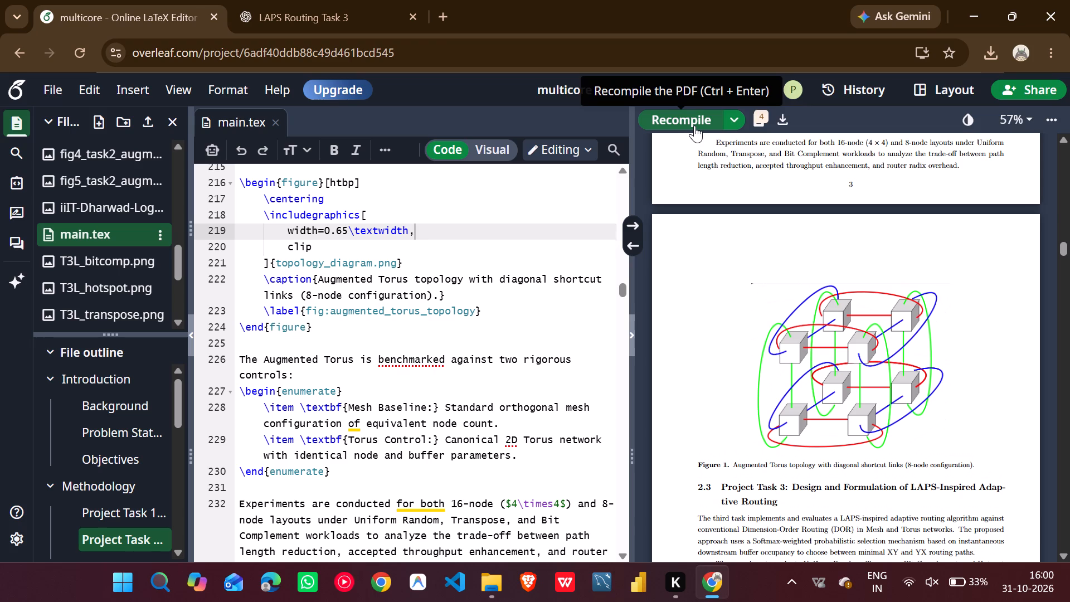
pyautogui.scroll(-6, 1069, 557)
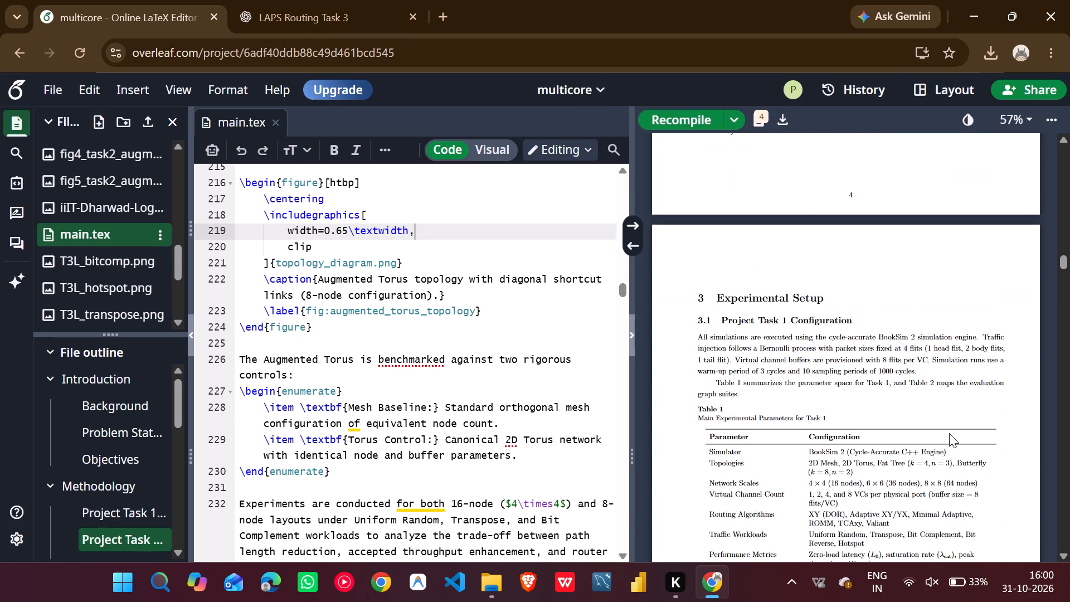
pyautogui.scroll(-10, 907, 287)
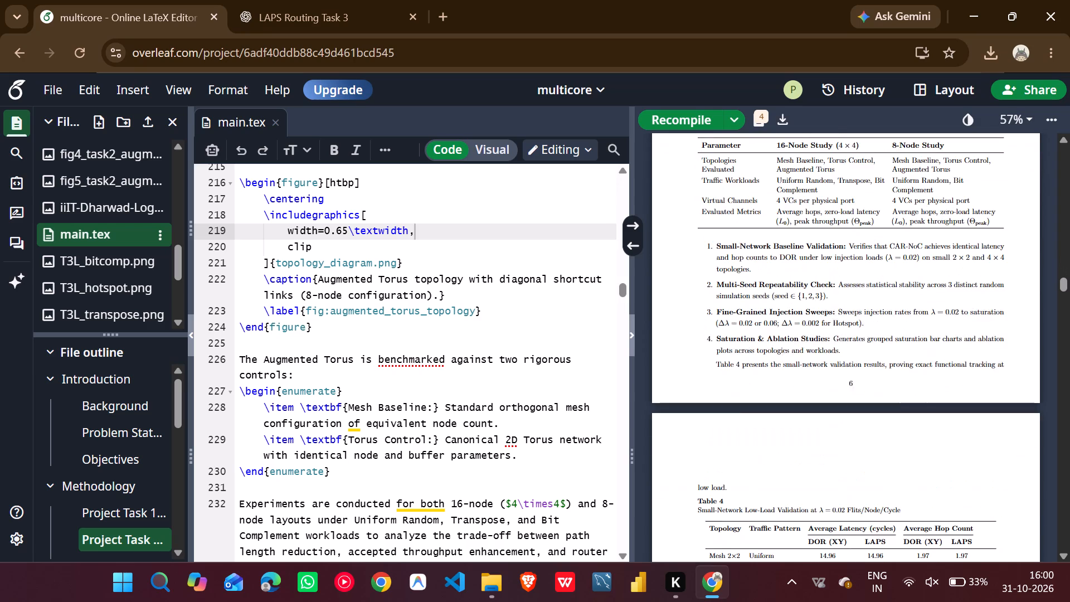
pyautogui.scroll(-4, 907, 284)
pyautogui.scroll(3, 913, 279)
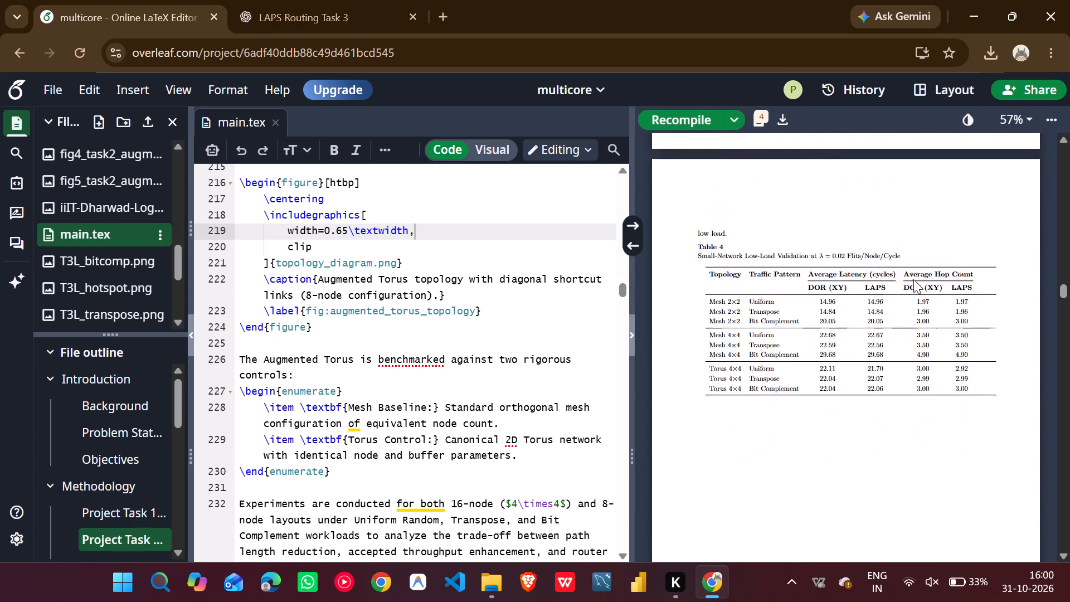
pyautogui.scroll(1, 913, 279)
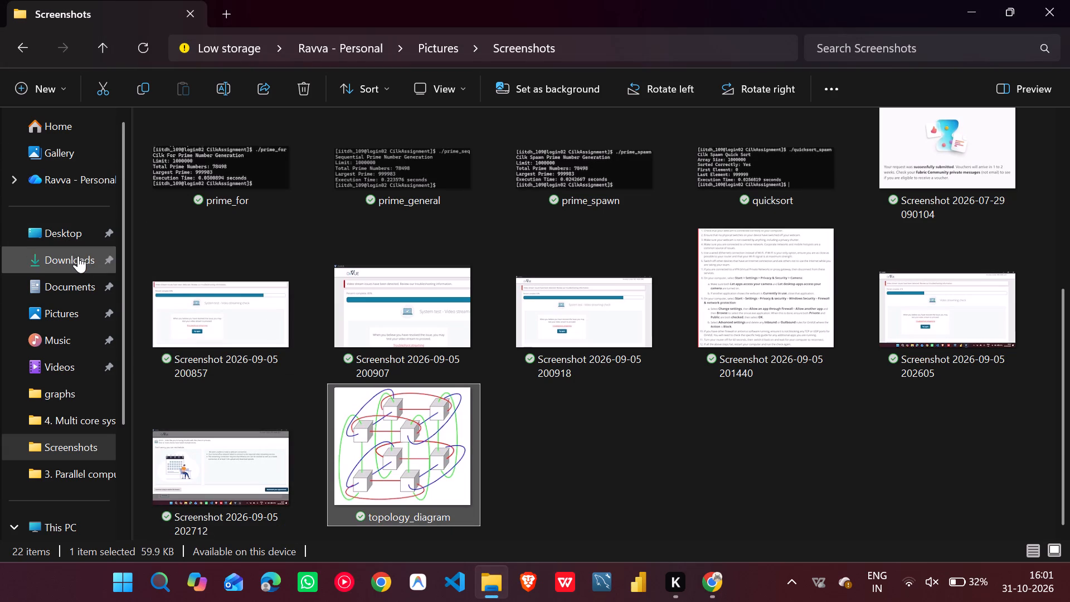
pyautogui.click(385, 482)
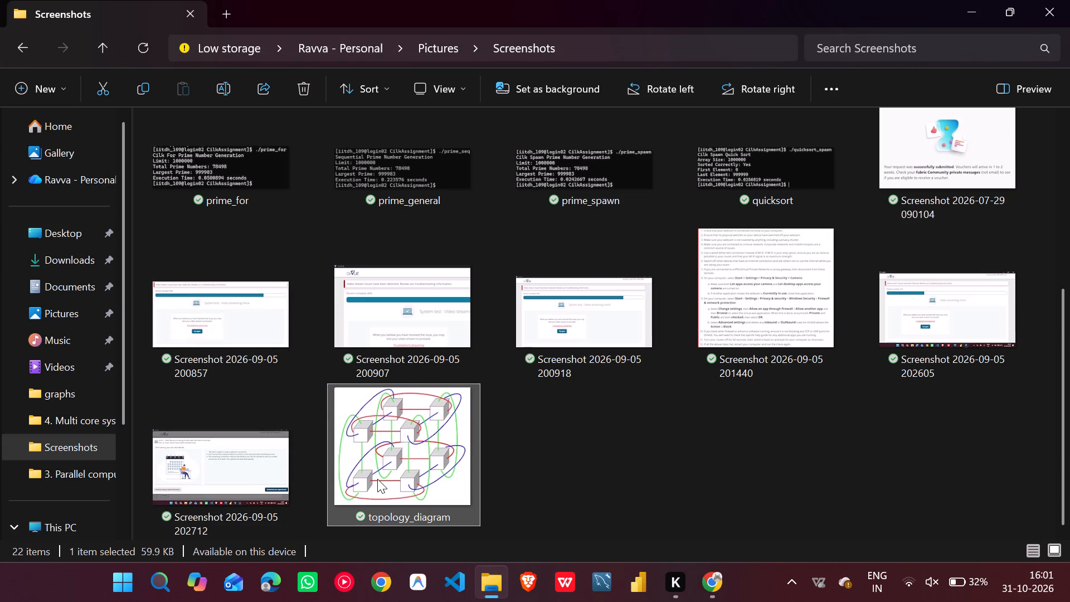
pyautogui.hotkey('ctrl', 'x')
pyautogui.click(60, 234)
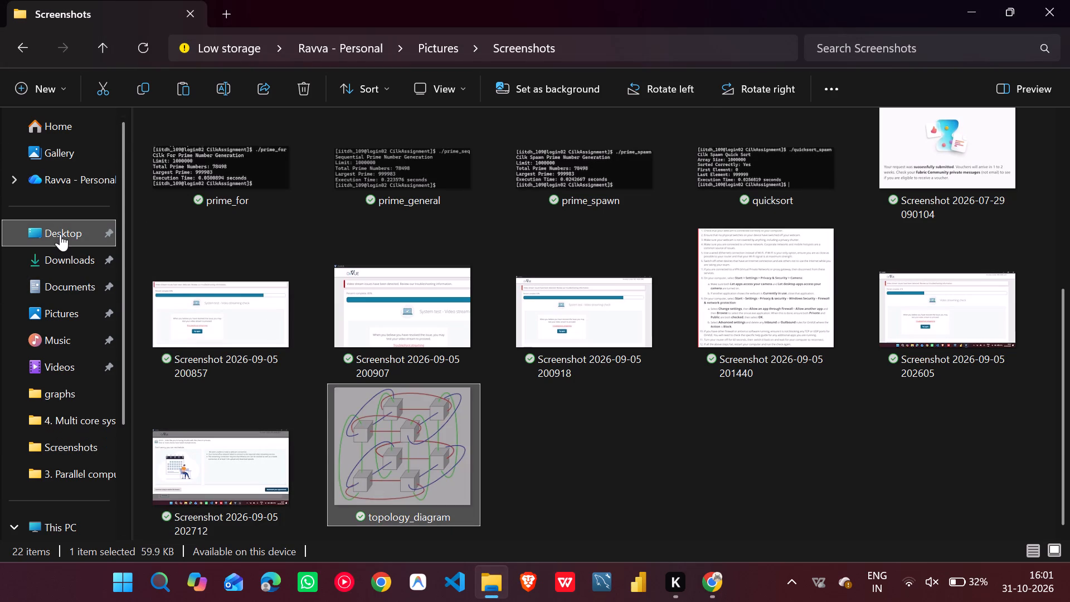
pyautogui.doubleClick(185, 155)
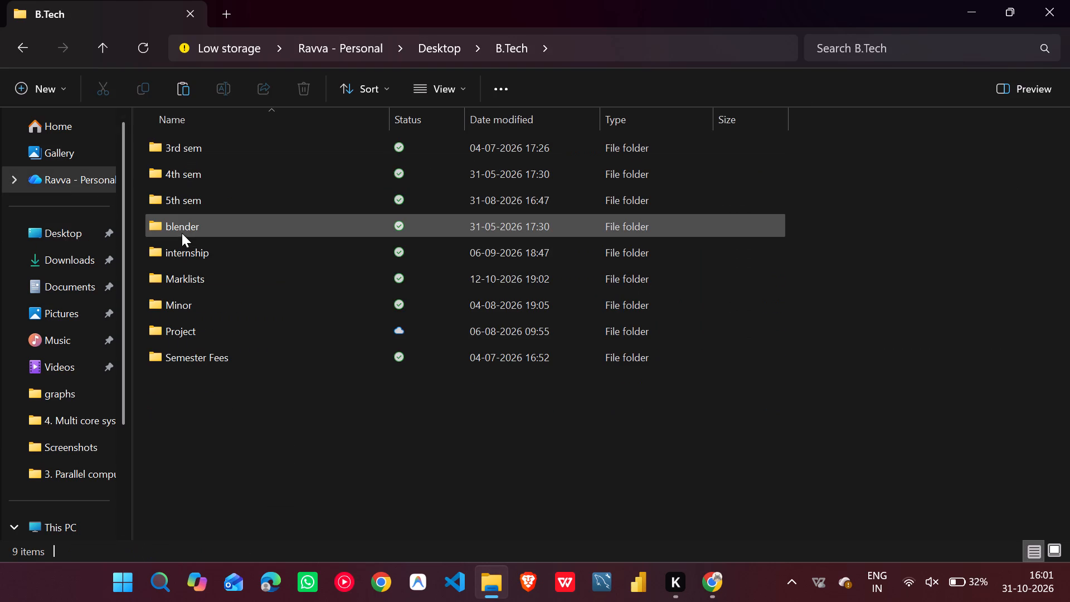
pyautogui.doubleClick(179, 209)
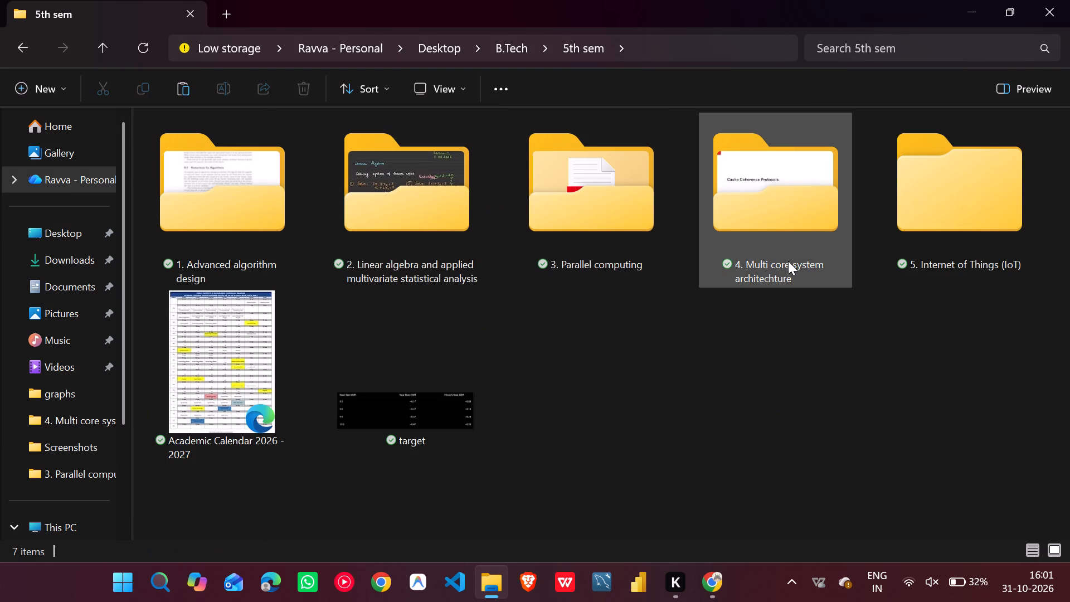
pyautogui.doubleClick(791, 261)
pyautogui.doubleClick(217, 156)
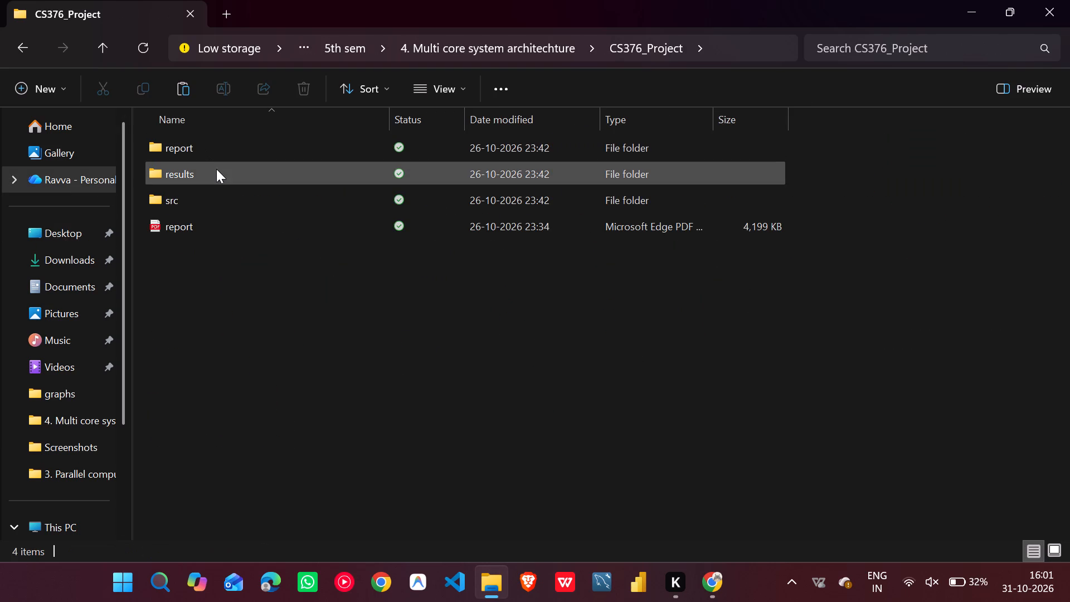
pyautogui.click(216, 169)
pyautogui.click(264, 362)
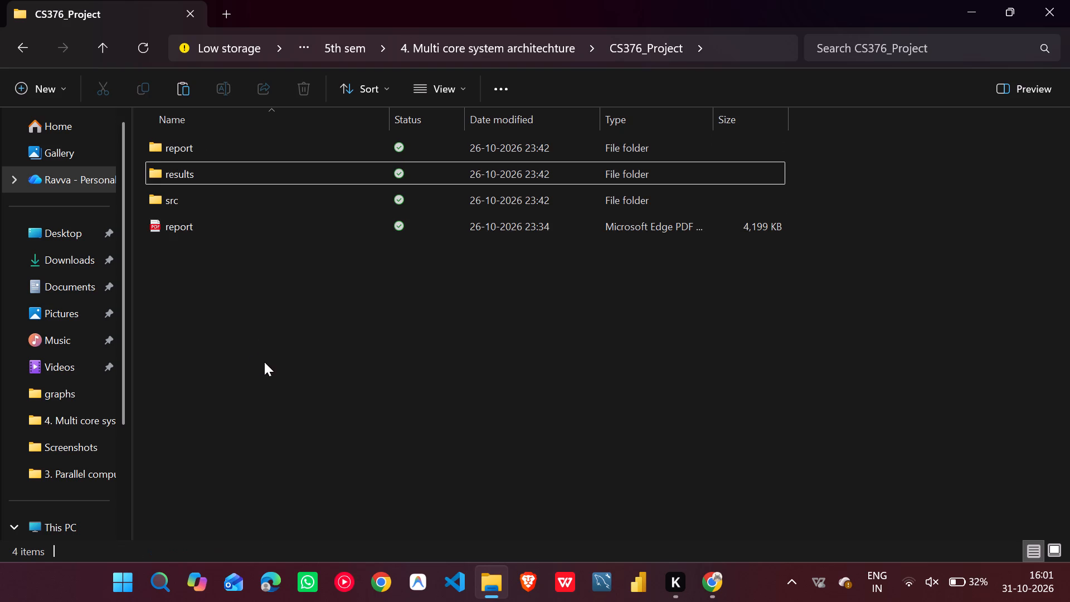
pyautogui.hotkey('ctrl', 'v')
pyautogui.click(264, 361)
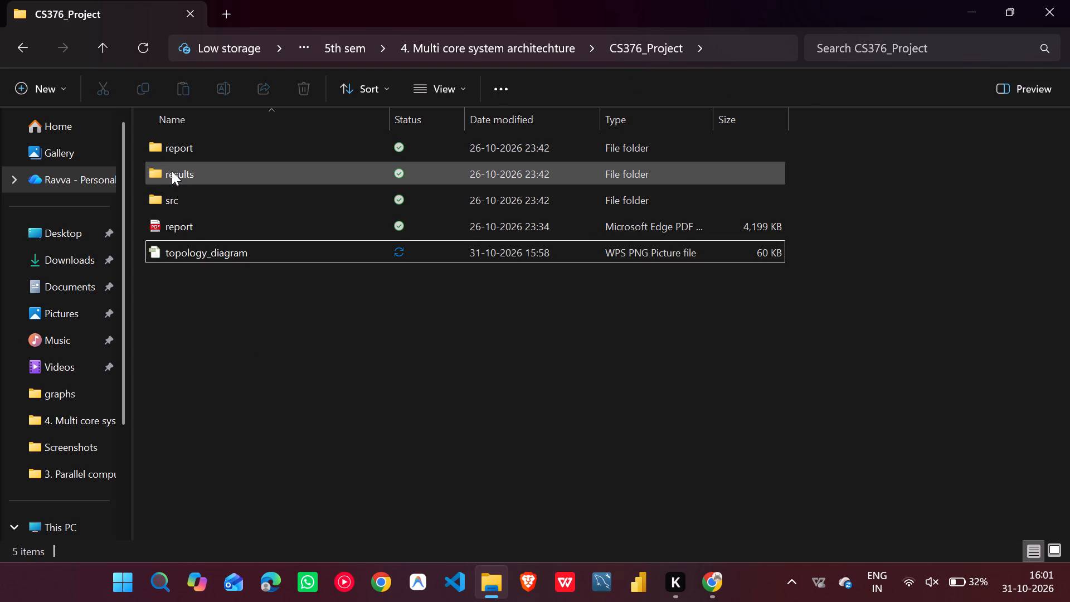
# Delete fig11_topology_diagram from the graphs folder inside results of CS376_Project.
pyautogui.doubleClick(172, 171)
pyautogui.doubleClick(197, 156)
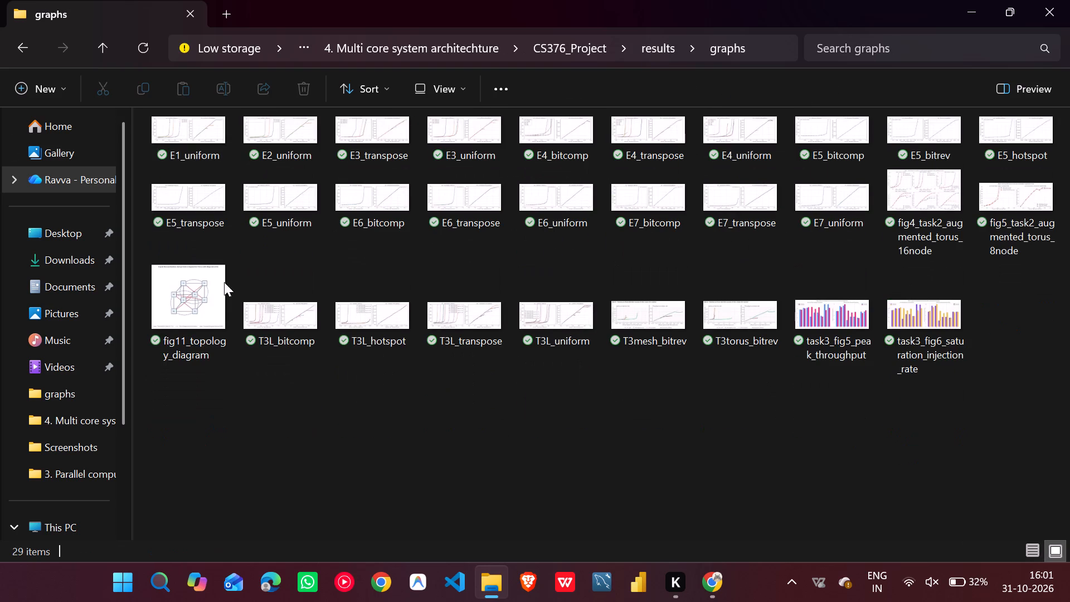
pyautogui.click(222, 314)
pyautogui.press('Delete')
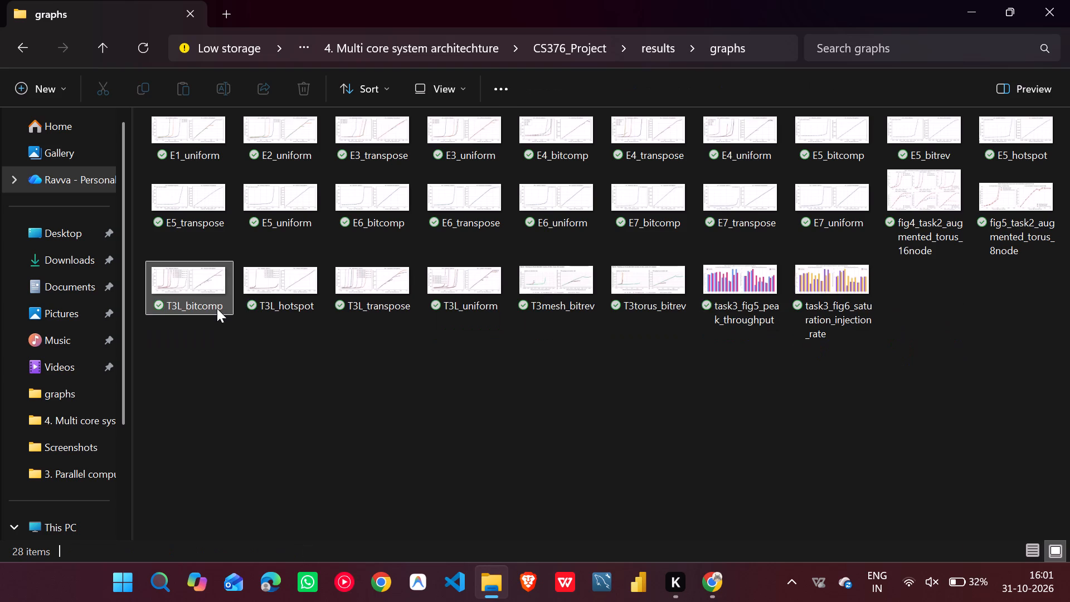
pyautogui.click(299, 492)
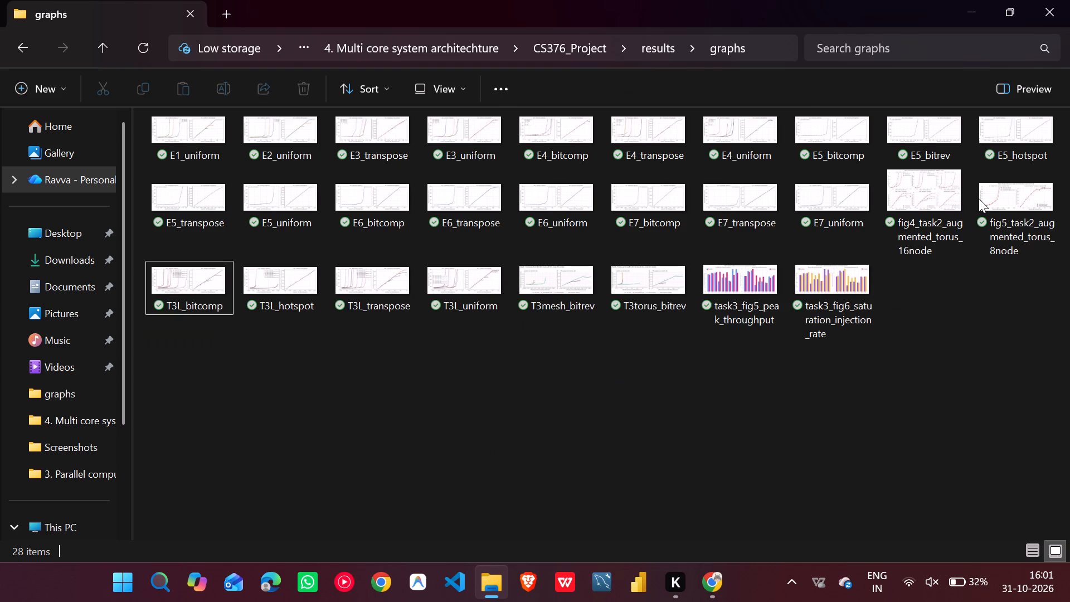
# Page through the Task 3 plot images from T3L_bitcomp to task3_fig5_peak_throughput, comparing the T3L and bit-reverse graphs, and close the viewer.
pyautogui.click(979, 198)
pyautogui.doubleClick(163, 295)
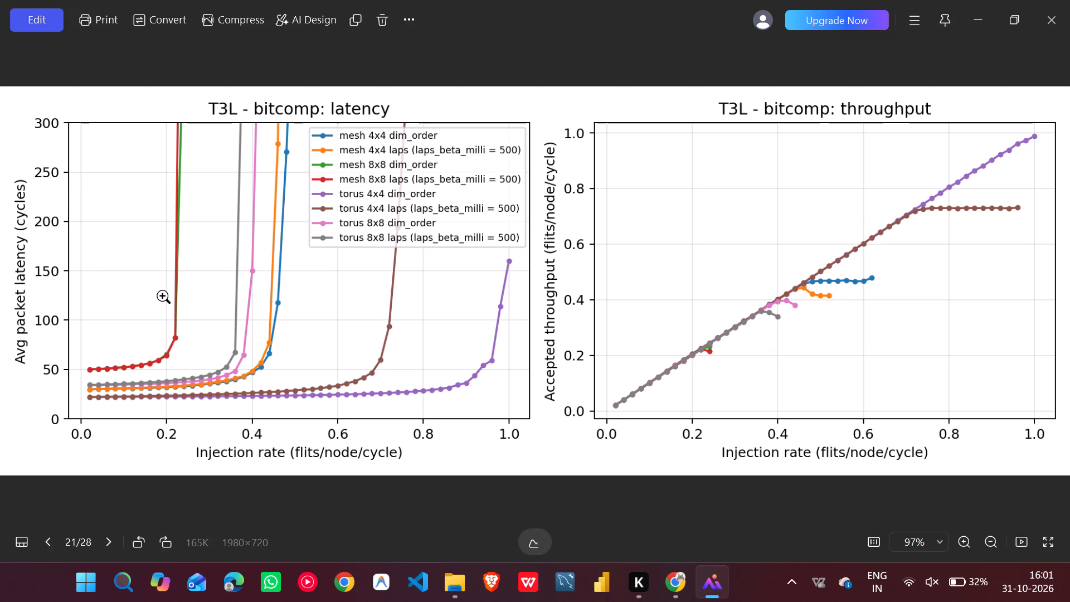
pyautogui.press('Right')
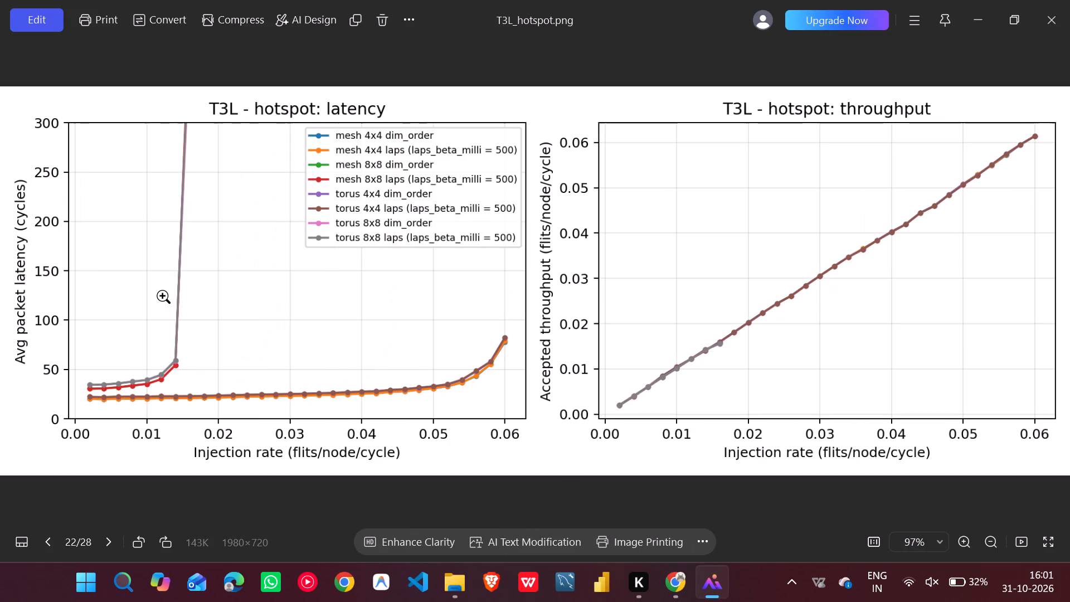
pyautogui.press('Left')
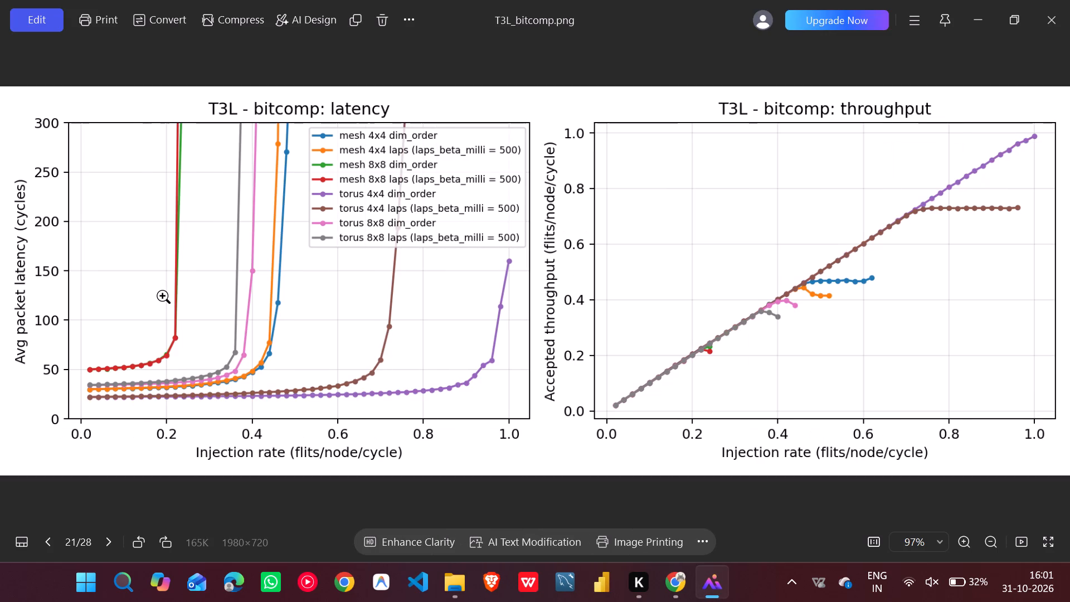
pyautogui.press('Right')
pyautogui.press('Right')
pyautogui.press('Right')
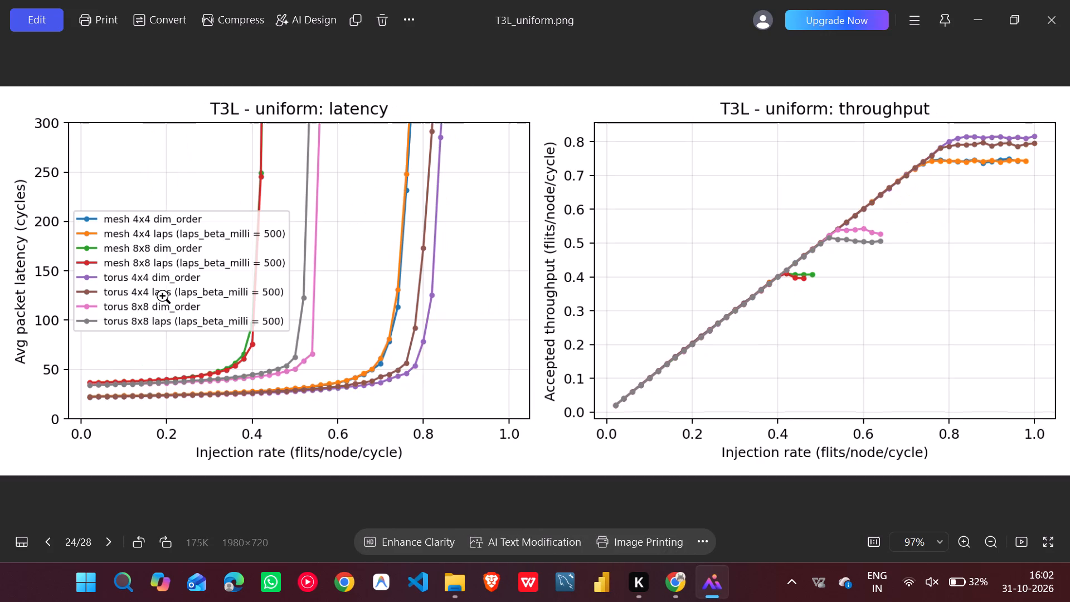
pyautogui.press('Right')
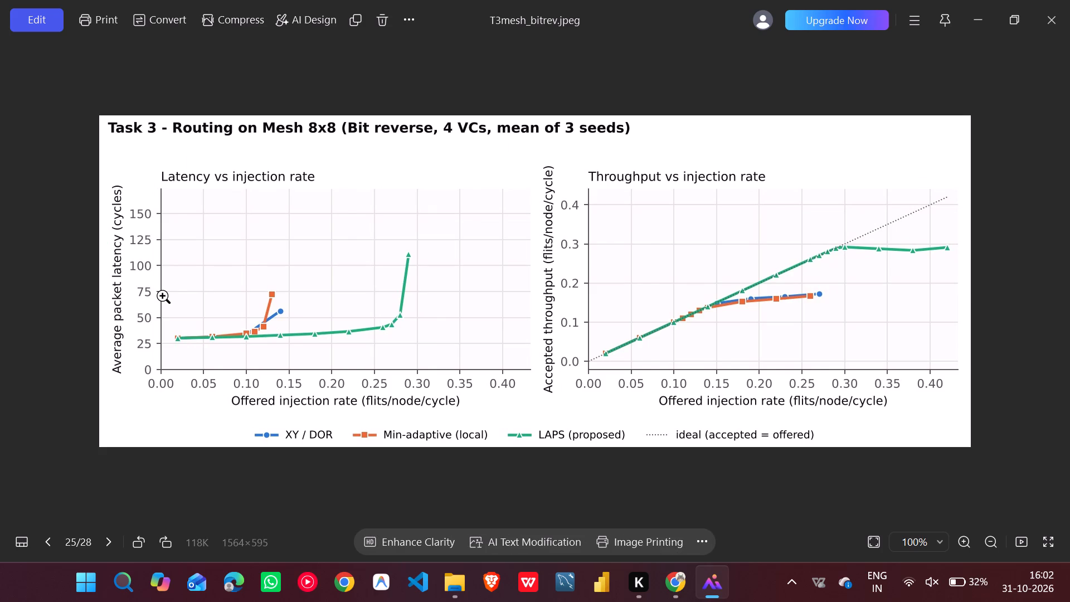
pyautogui.press('Right')
pyautogui.press('Right')
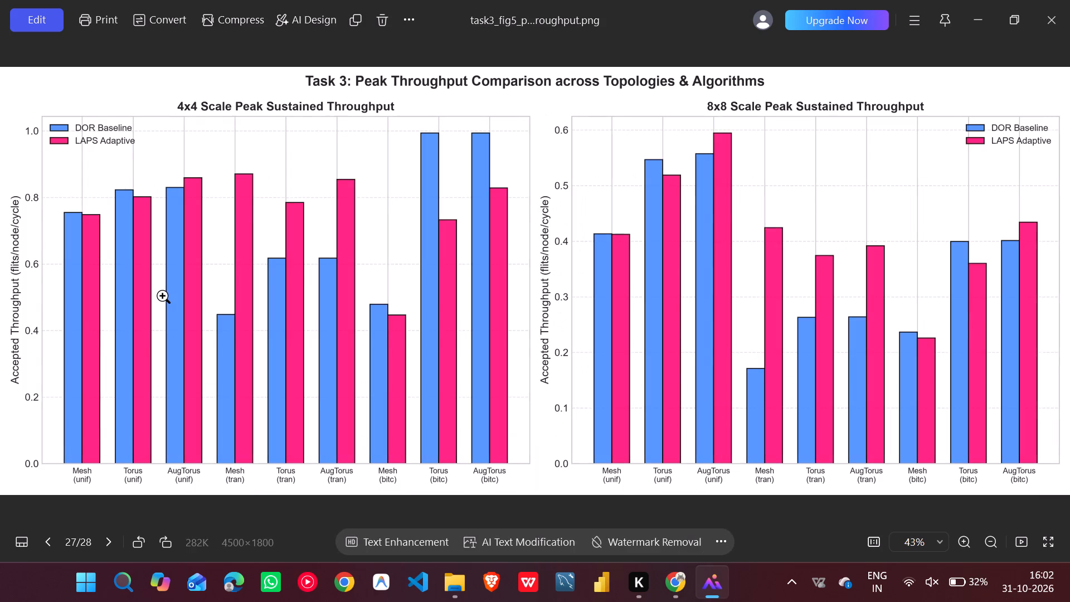
pyautogui.press('Left')
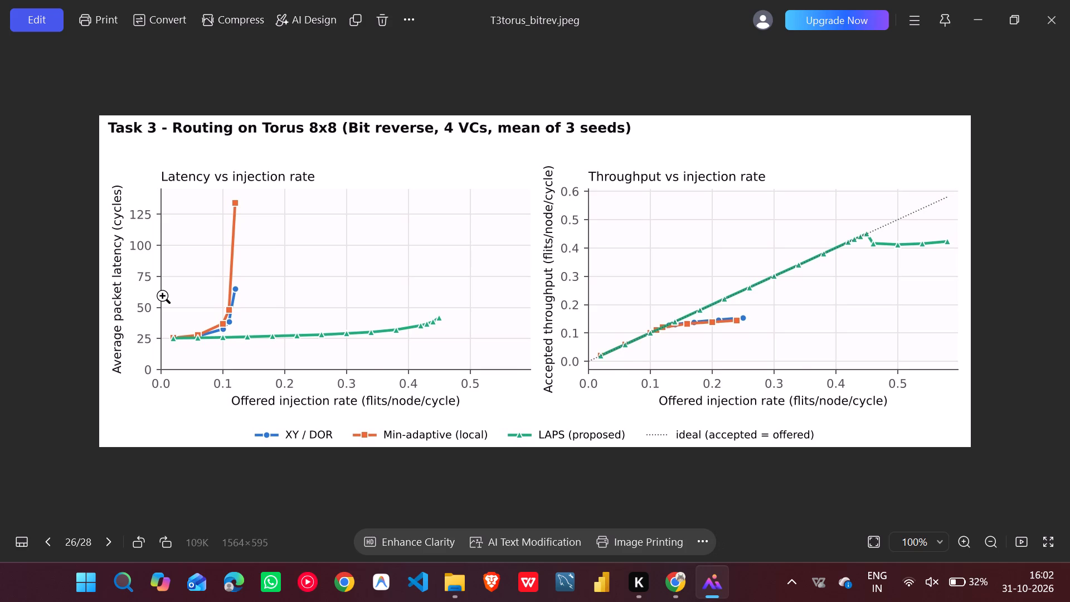
pyautogui.press('Left')
pyautogui.press('Left')
pyautogui.press('Escape')
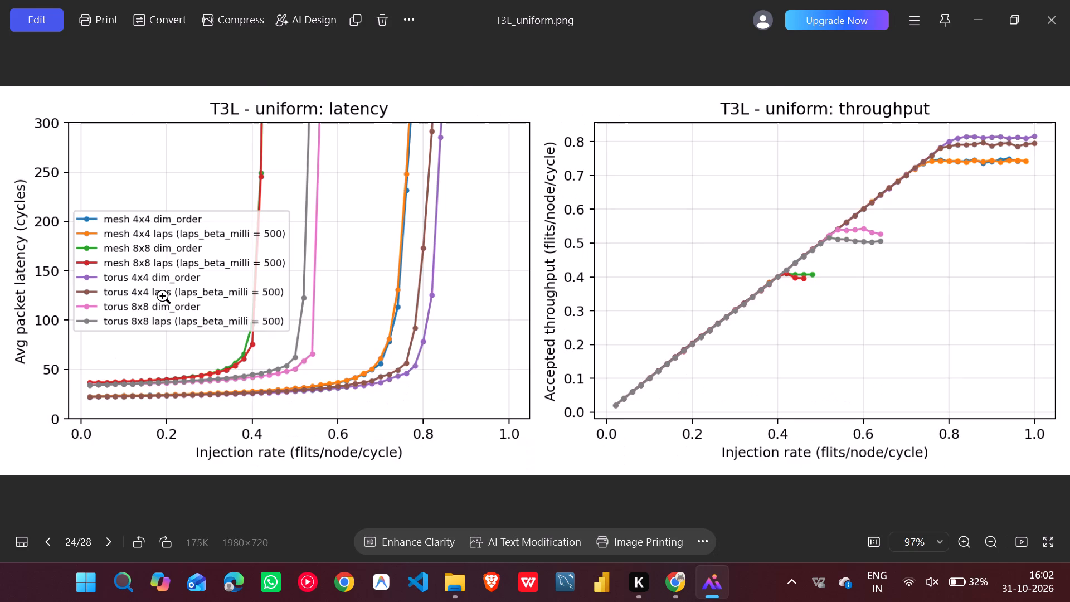
# Switch to the multicore report in Chrome and review its compiled figures and tables from Figure 2 through the Task 3 plots in Figure 12.
pyautogui.click(705, 589)
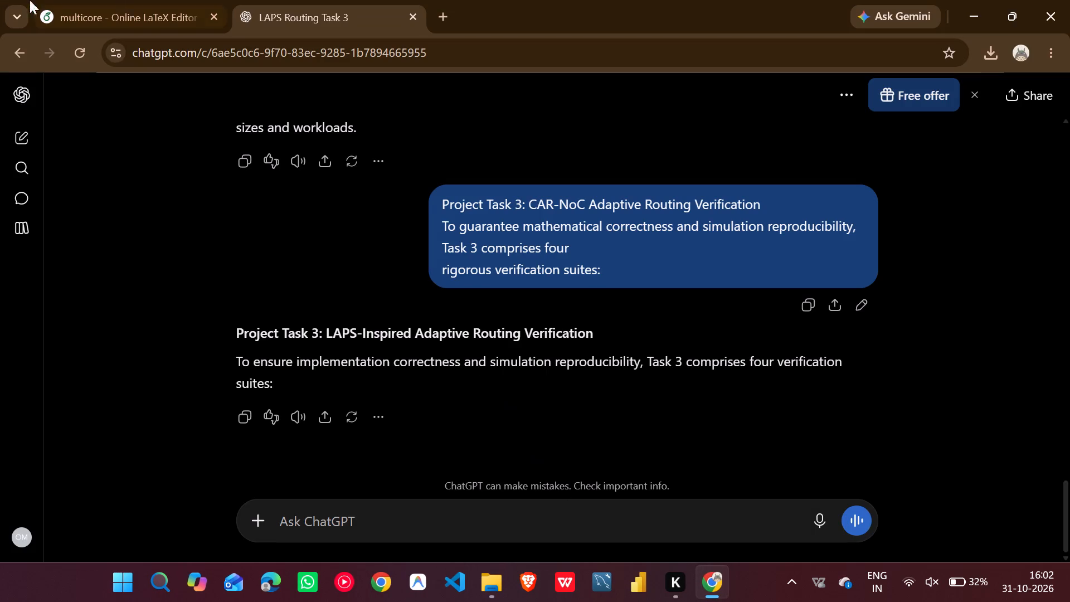
pyautogui.click(79, 0)
pyautogui.scroll(-8, 378, 444)
pyautogui.scroll(-1, 753, 360)
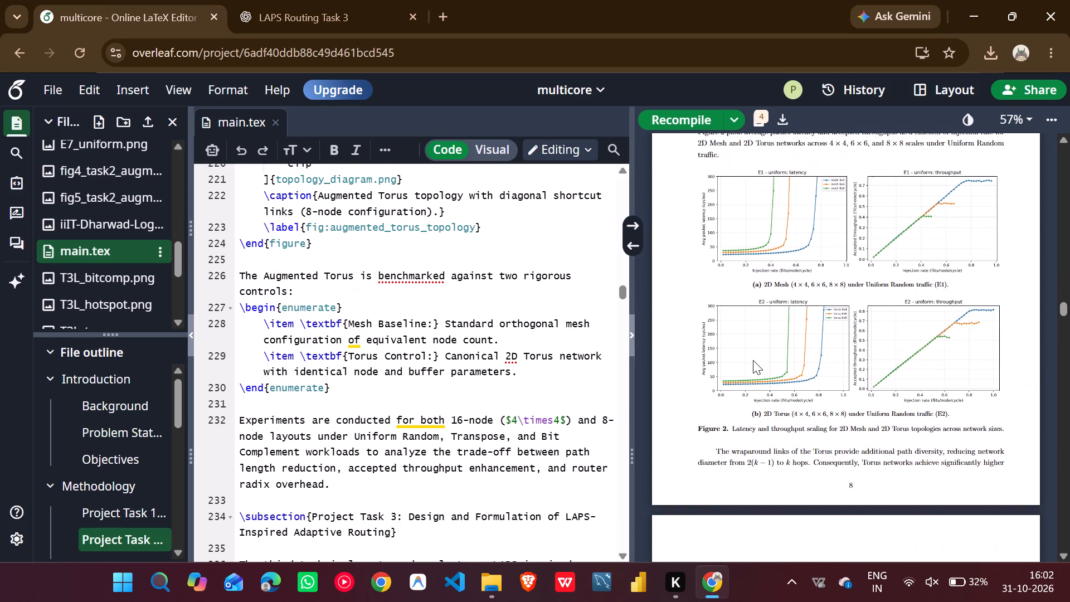
pyautogui.scroll(-19, 753, 360)
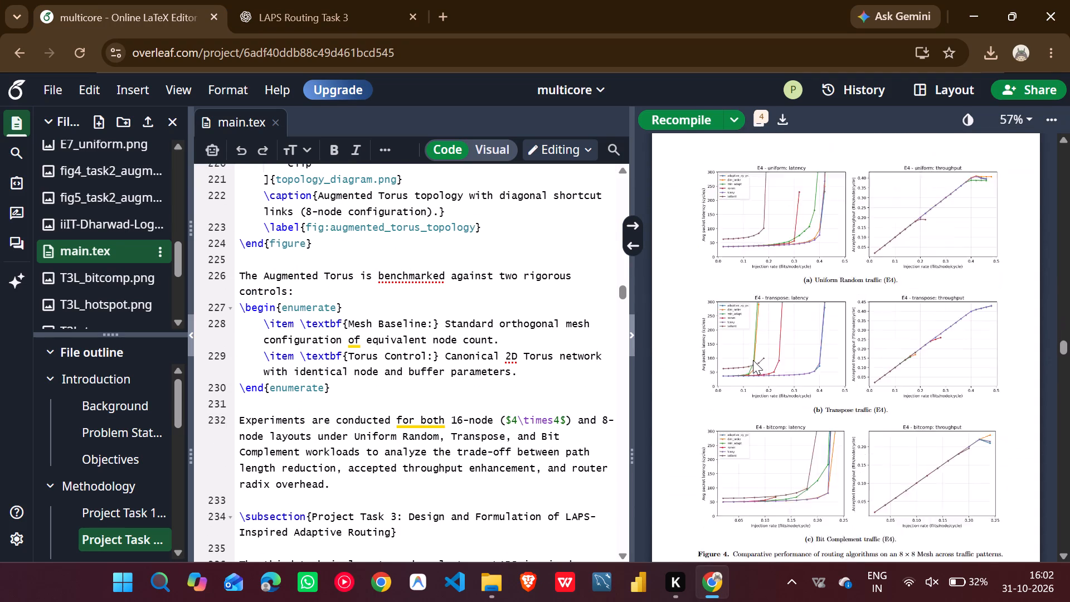
pyautogui.scroll(-19, 753, 360)
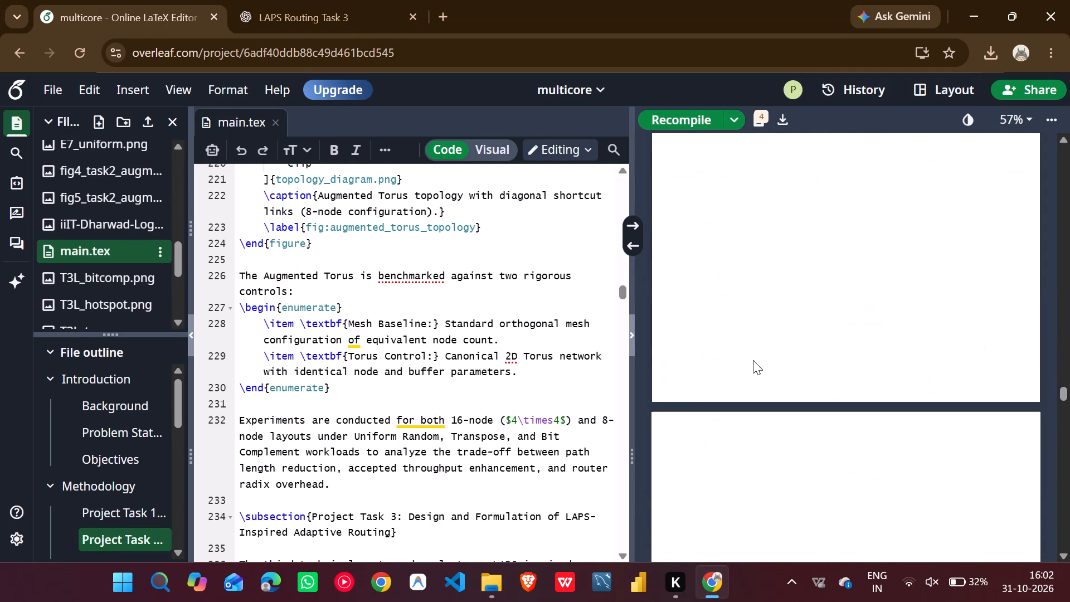
pyautogui.scroll(-17, 753, 360)
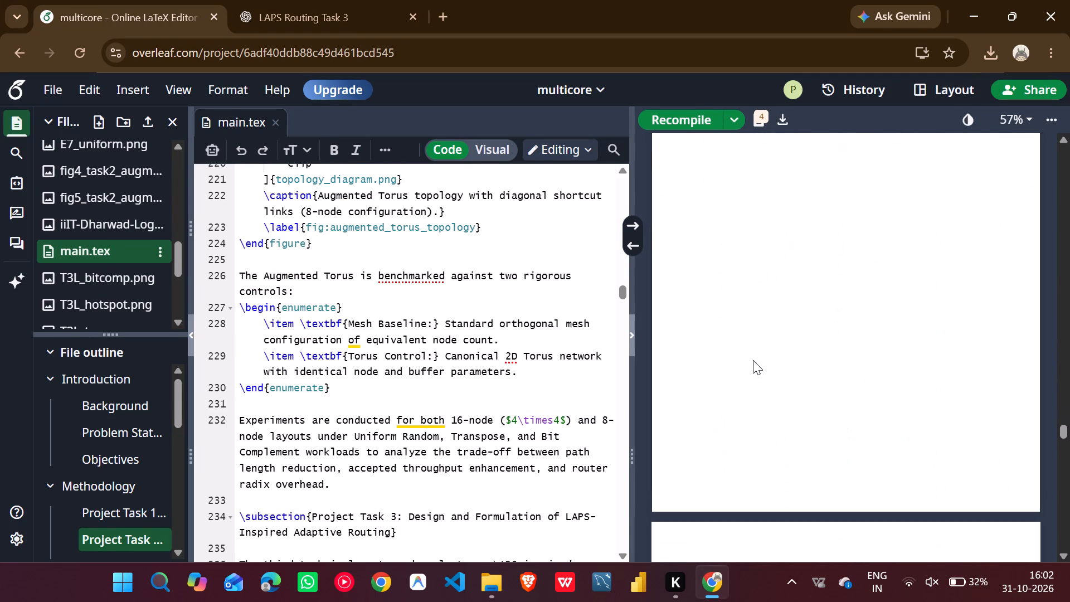
pyautogui.scroll(6, 753, 360)
pyautogui.scroll(-9, 753, 360)
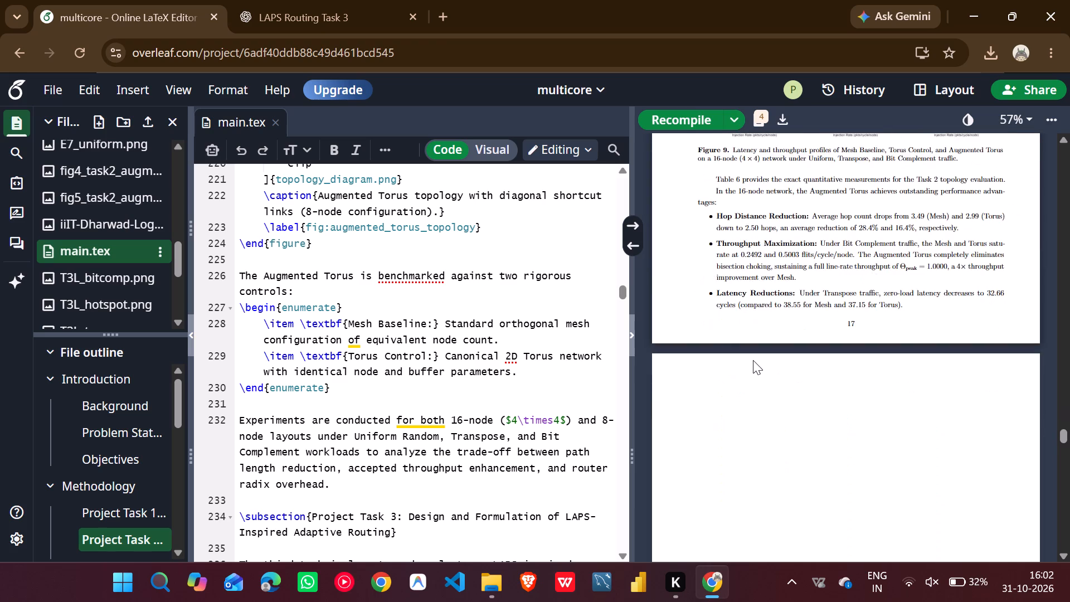
pyautogui.scroll(-2, 753, 360)
pyautogui.scroll(6, 753, 360)
pyautogui.scroll(-9, 753, 360)
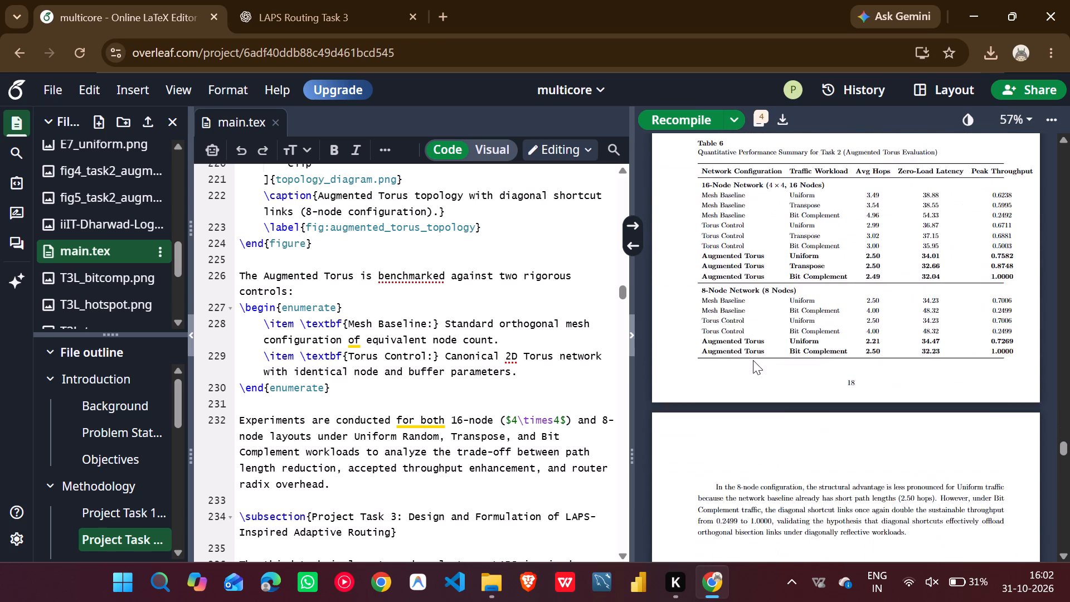
pyautogui.scroll(-10, 753, 360)
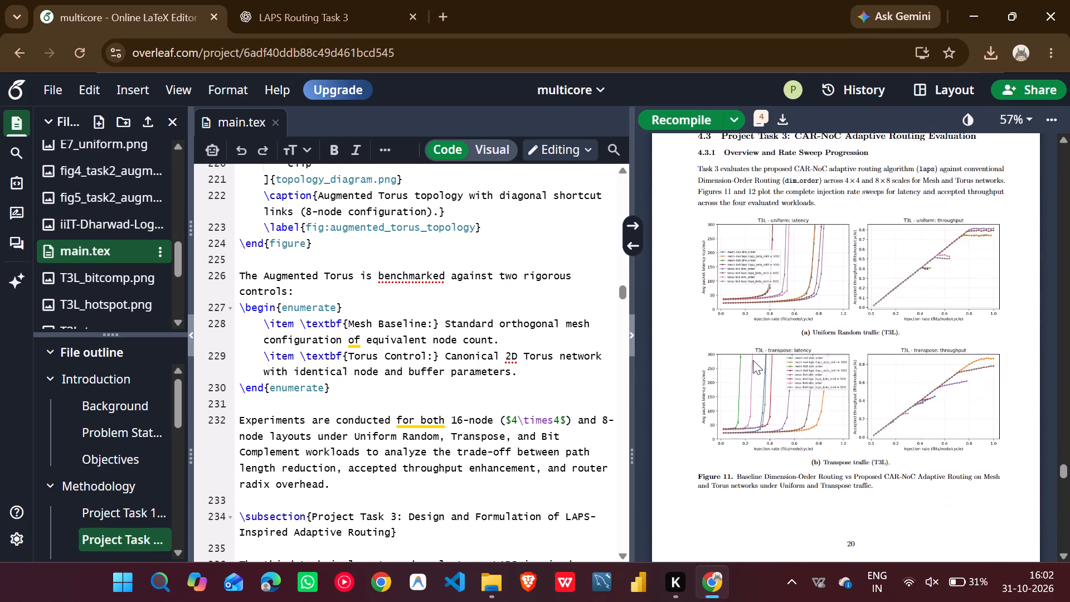
pyautogui.scroll(-13, 753, 360)
pyautogui.scroll(7, 753, 360)
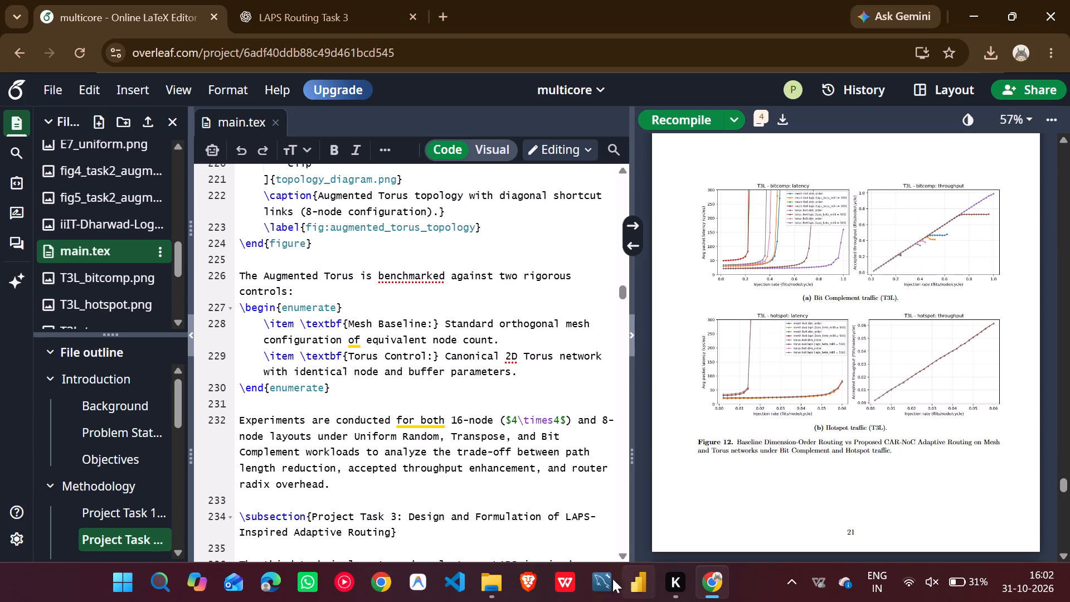
# In File Explorer, delete the T3mesh_bitrev and T3torus_bitrev plots from the graphs folder.
pyautogui.click(505, 585)
pyautogui.click(486, 417)
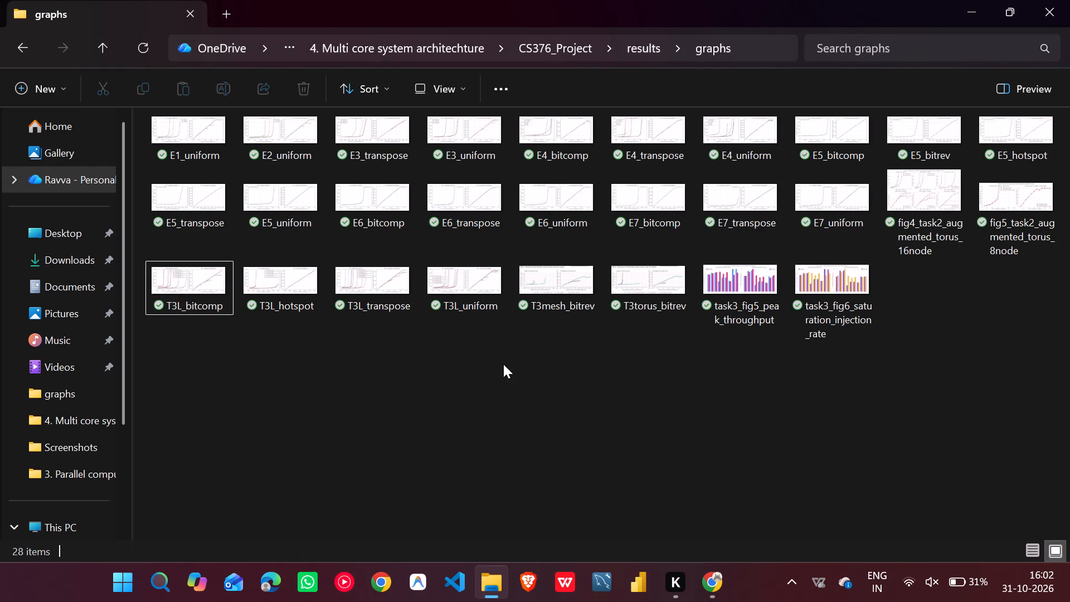
pyautogui.moveTo(503, 364); pyautogui.dragTo(510, 356)
pyautogui.moveTo(531, 360); pyautogui.dragTo(622, 274)
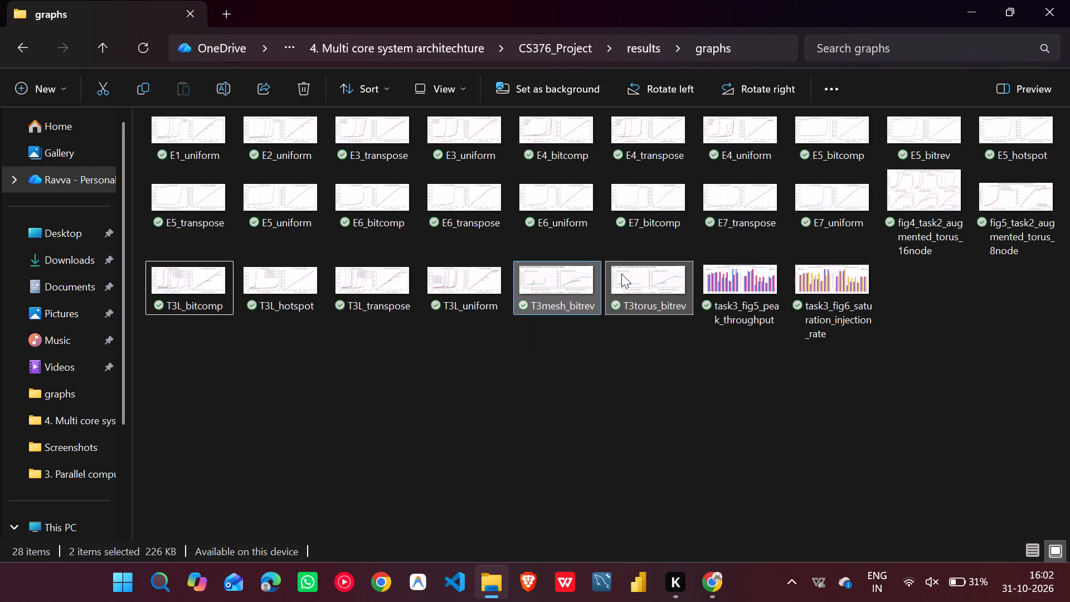
pyautogui.press('Delete')
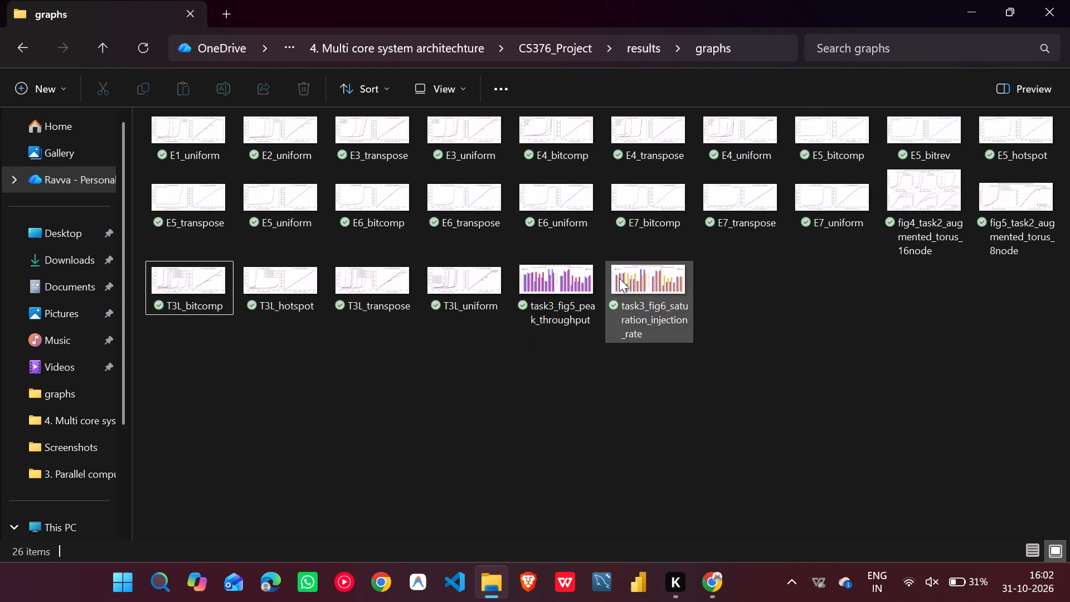
pyautogui.click(524, 408)
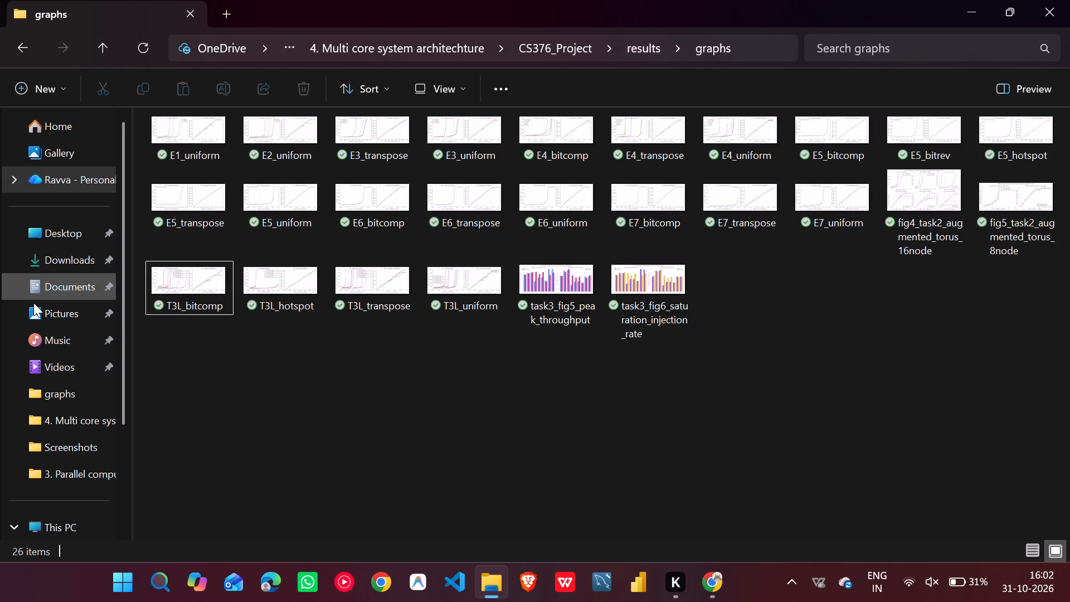
# Attach T3L_bitcomp, T3L_hotspot, T3L_transpose and T3L_uniform to the LAPS Routing Task 3 ChatGPT conversation and return to the multicore report.
pyautogui.moveTo(223, 357); pyautogui.dragTo(442, 263)
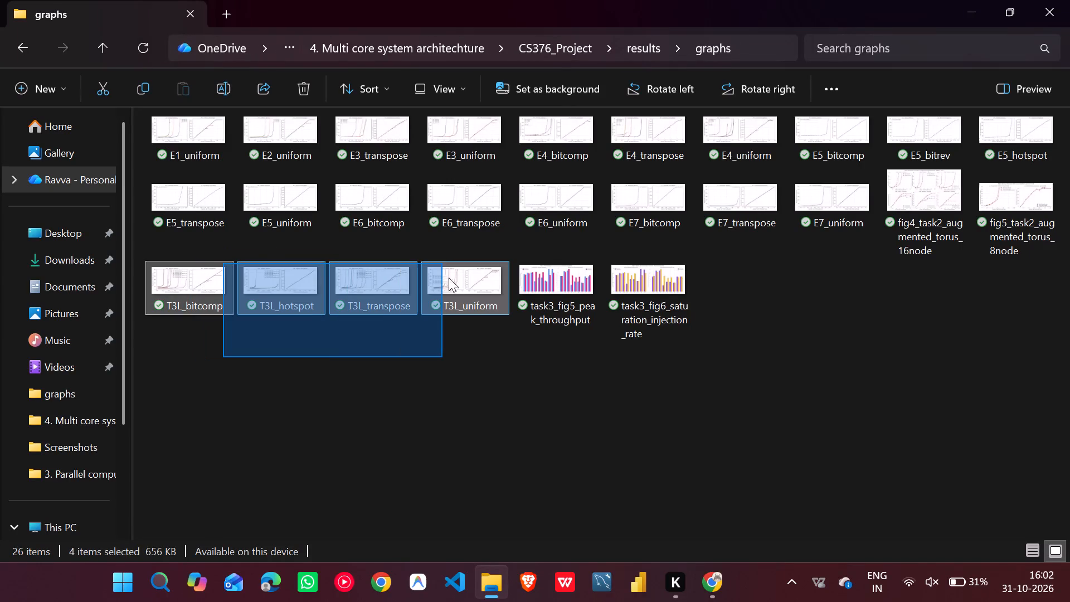
pyautogui.moveTo(456, 292); pyautogui.dragTo(399, 18)
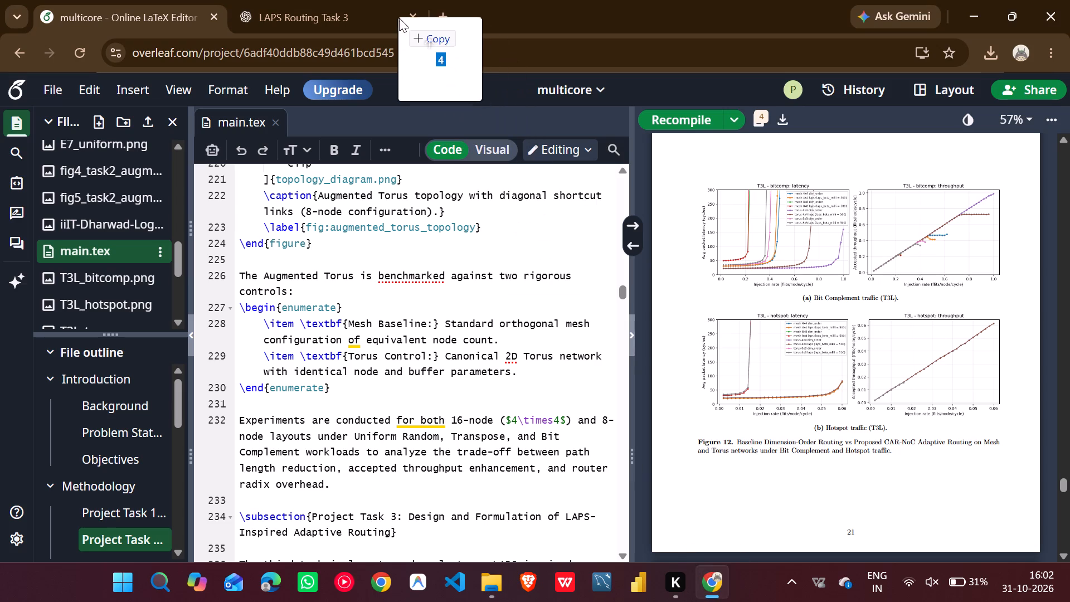
pyautogui.moveTo(399, 18); pyautogui.dragTo(383, 406)
pyautogui.click(70, 0)
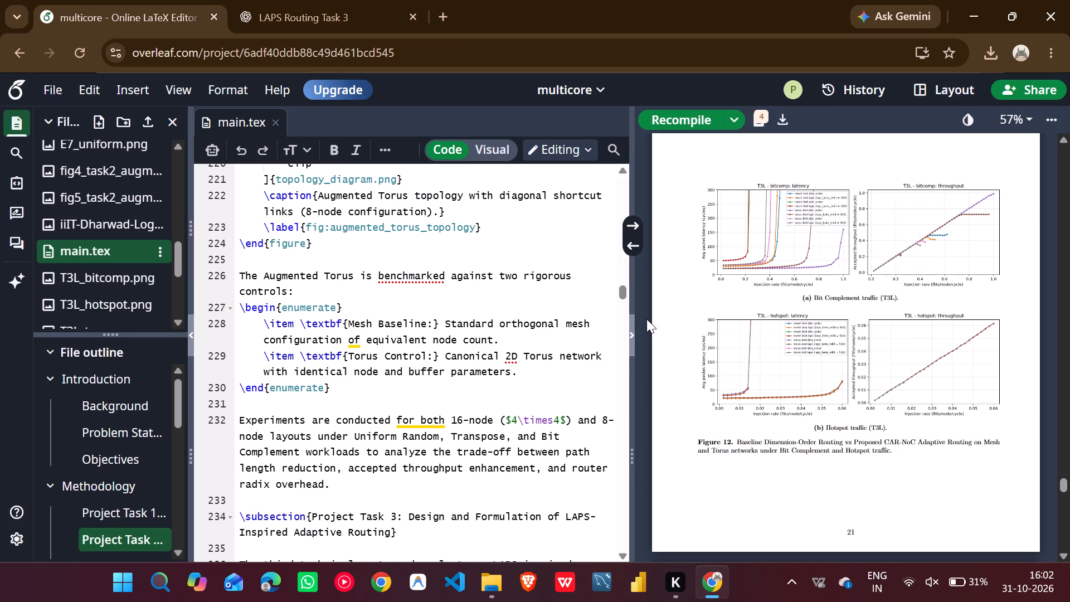
# In the Overleaf report PDF, go back to Table 4, Small-Network Low-Load Validation, and locate its source in main.tex.
pyautogui.scroll(20, 676, 309)
pyautogui.scroll(13, 676, 309)
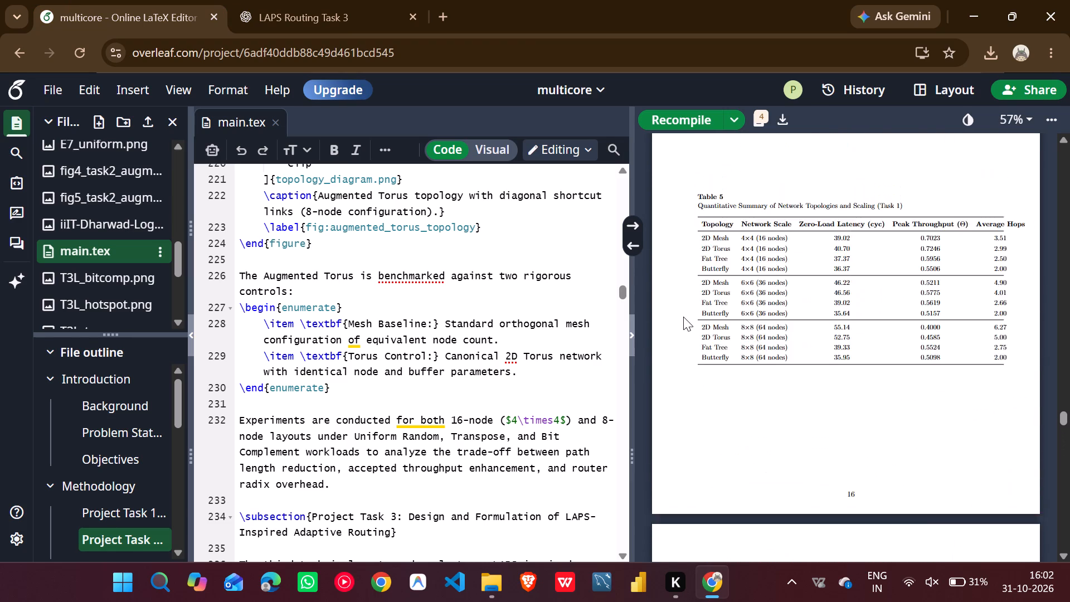
pyautogui.scroll(4, 683, 317)
pyautogui.scroll(-3, 706, 307)
pyautogui.scroll(20, 706, 307)
pyautogui.scroll(8, 706, 307)
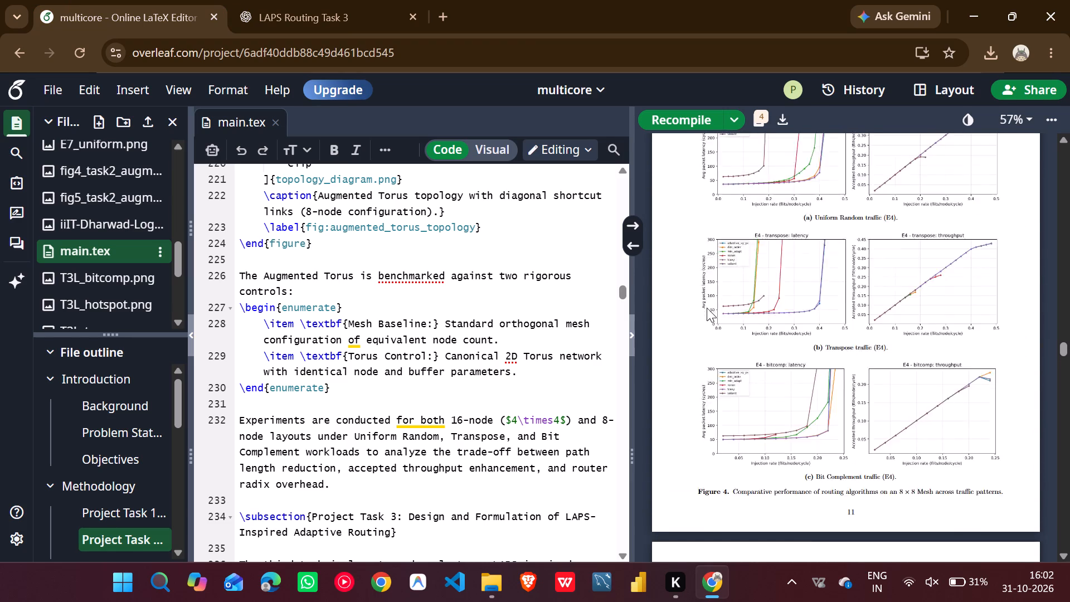
pyautogui.scroll(19, 707, 308)
pyautogui.scroll(6, 707, 308)
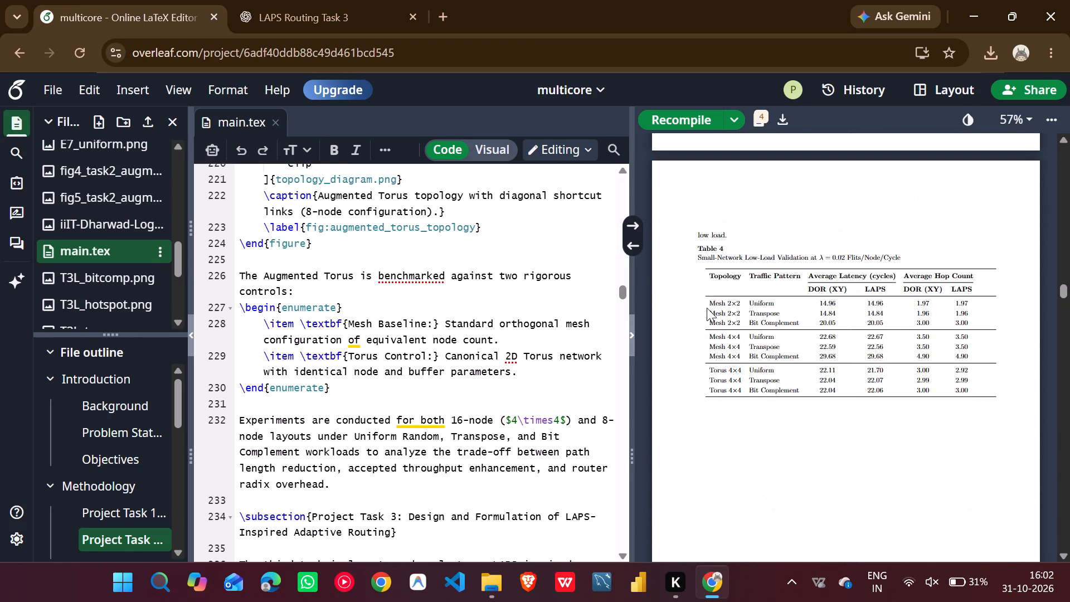
pyautogui.doubleClick(762, 263)
pyautogui.doubleClick(767, 254)
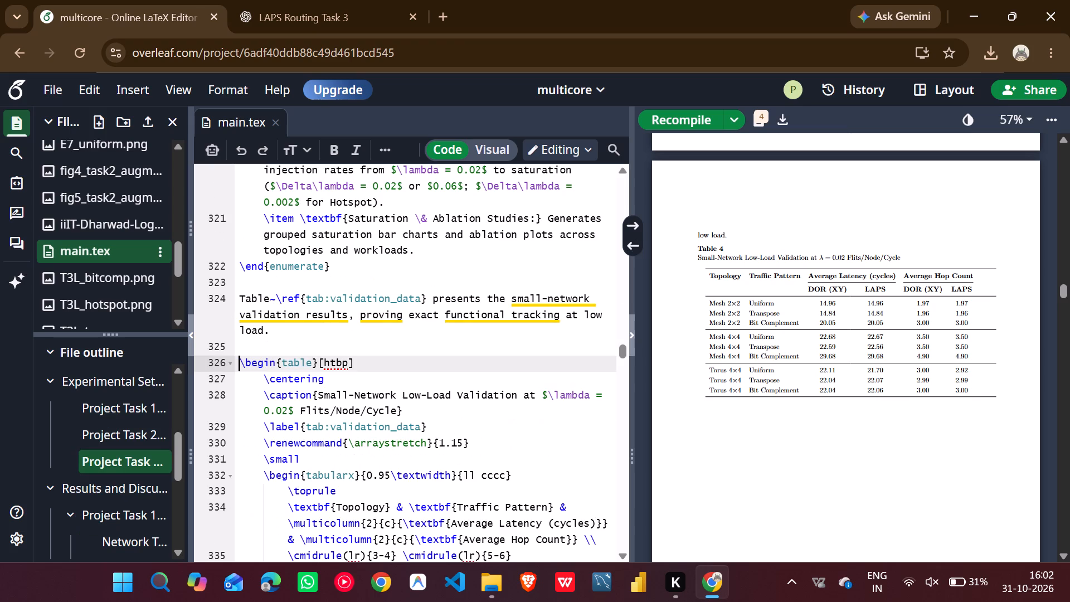
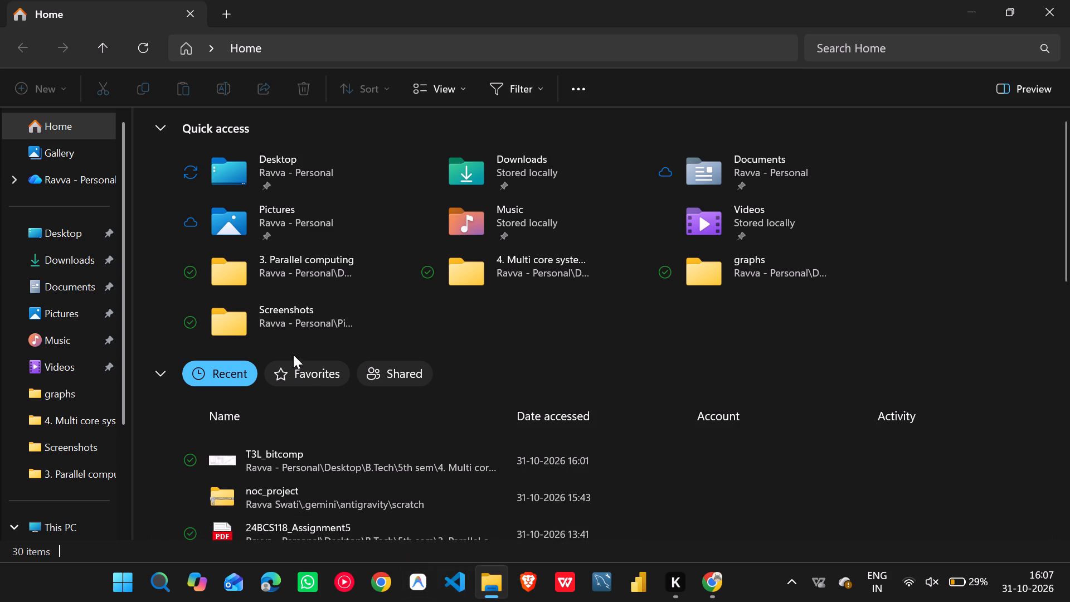
pyautogui.click(430, 496)
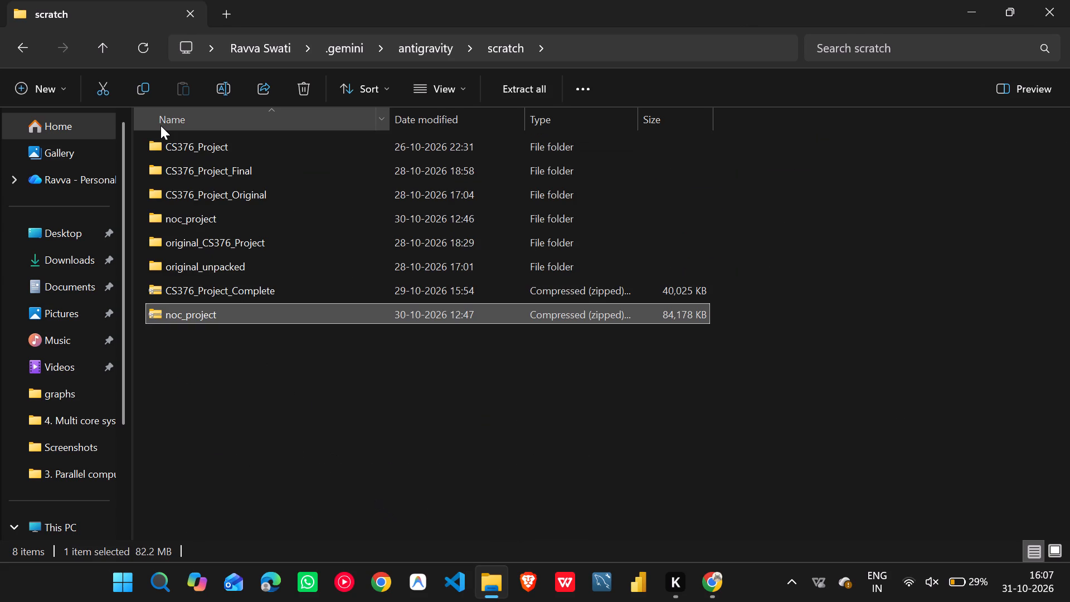
pyautogui.click(249, 51)
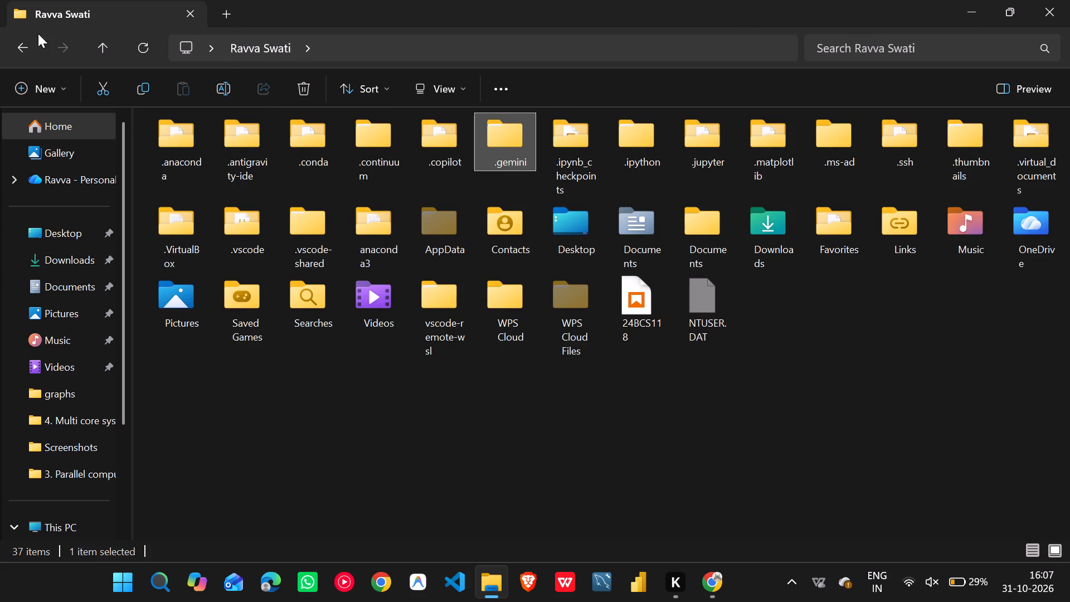
pyautogui.click(18, 50)
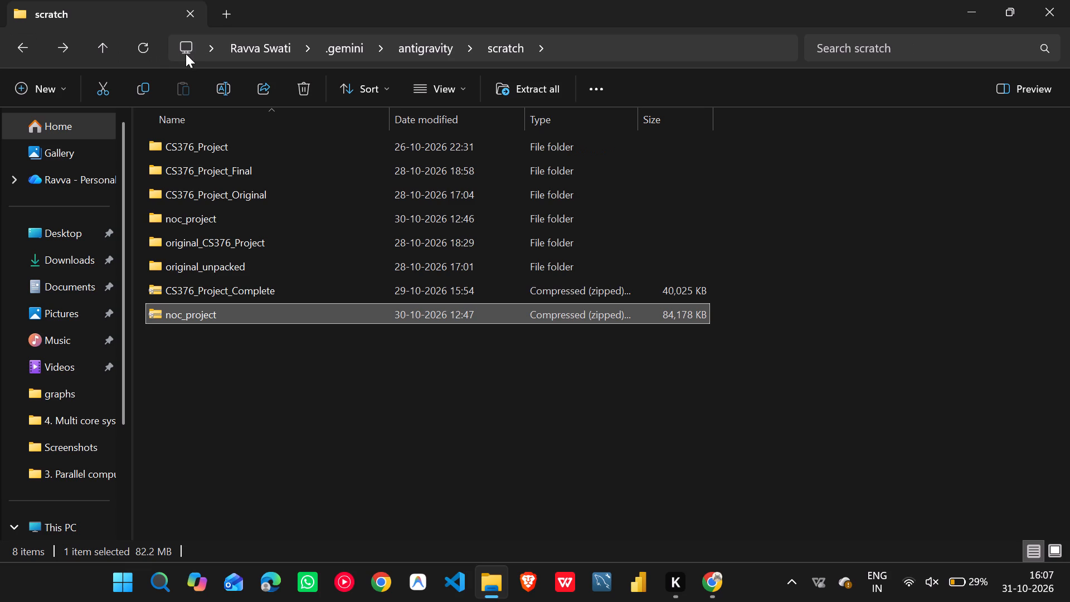
pyautogui.doubleClick(226, 315)
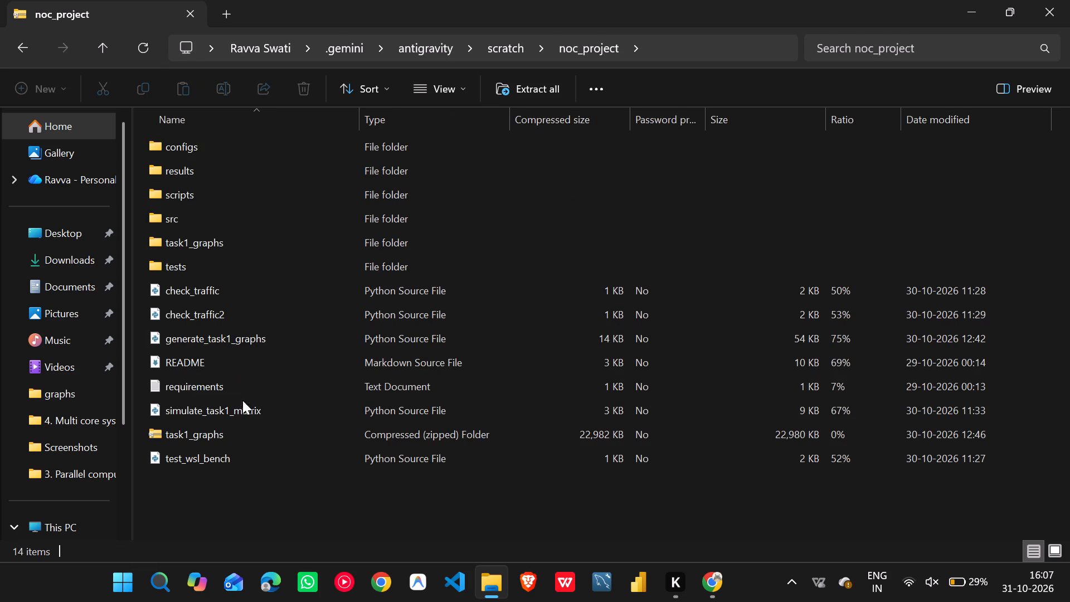
pyautogui.doubleClick(195, 174)
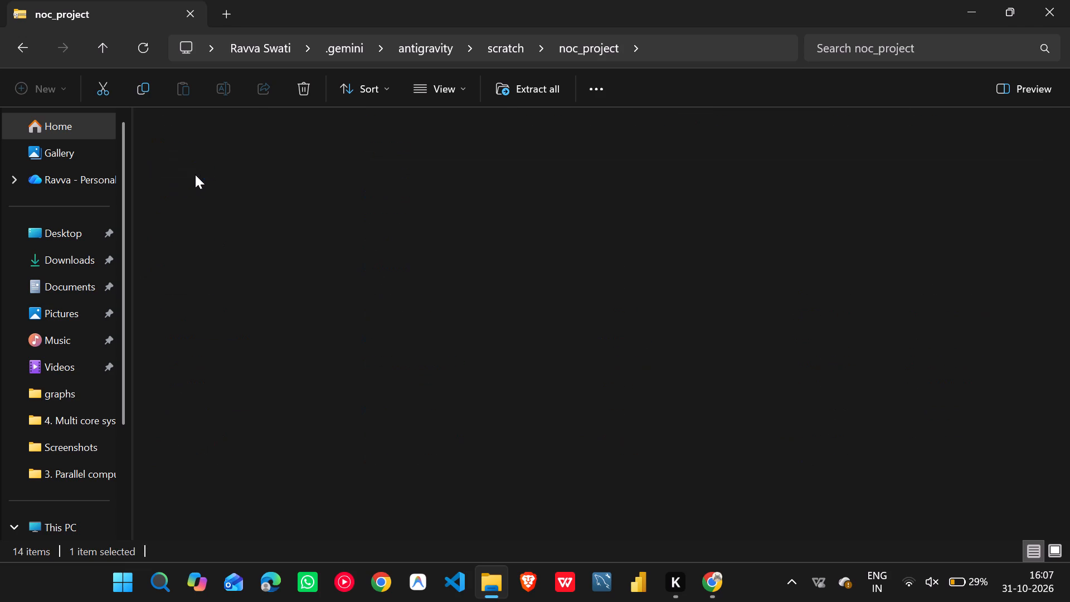
pyautogui.doubleClick(194, 151)
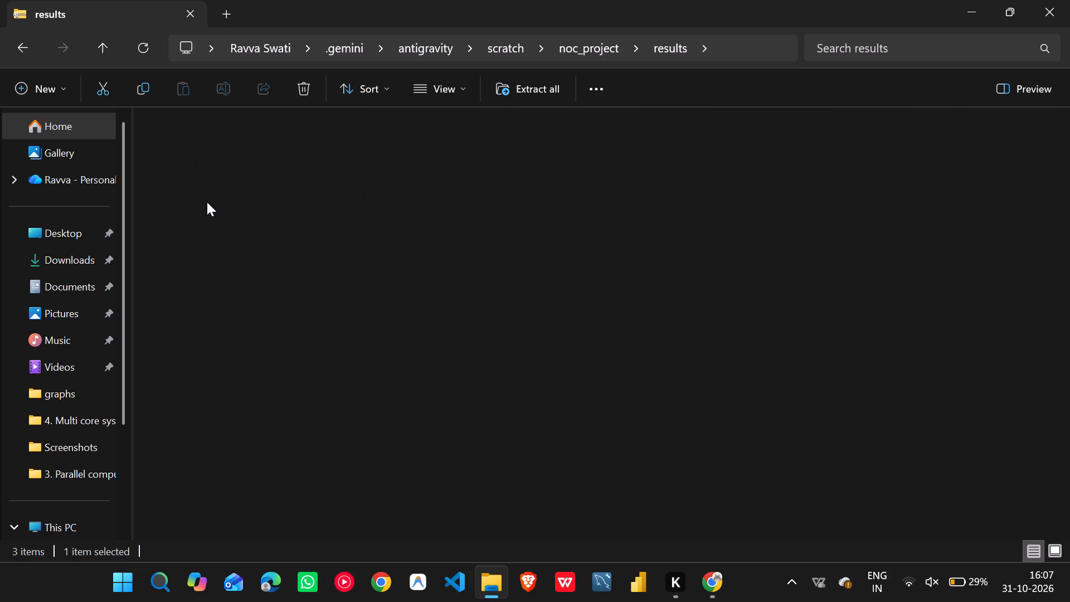
pyautogui.doubleClick(207, 200)
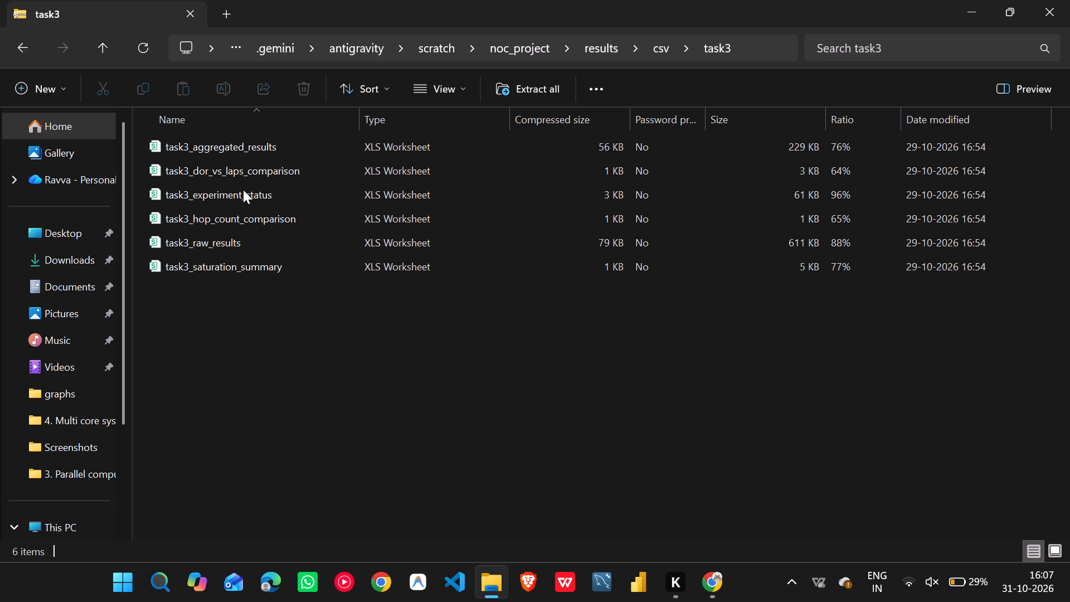
# Open task3_raw_results in WPS Office to view its contents, skip the sign-in, and close the spreadsheet.
pyautogui.doubleClick(274, 250)
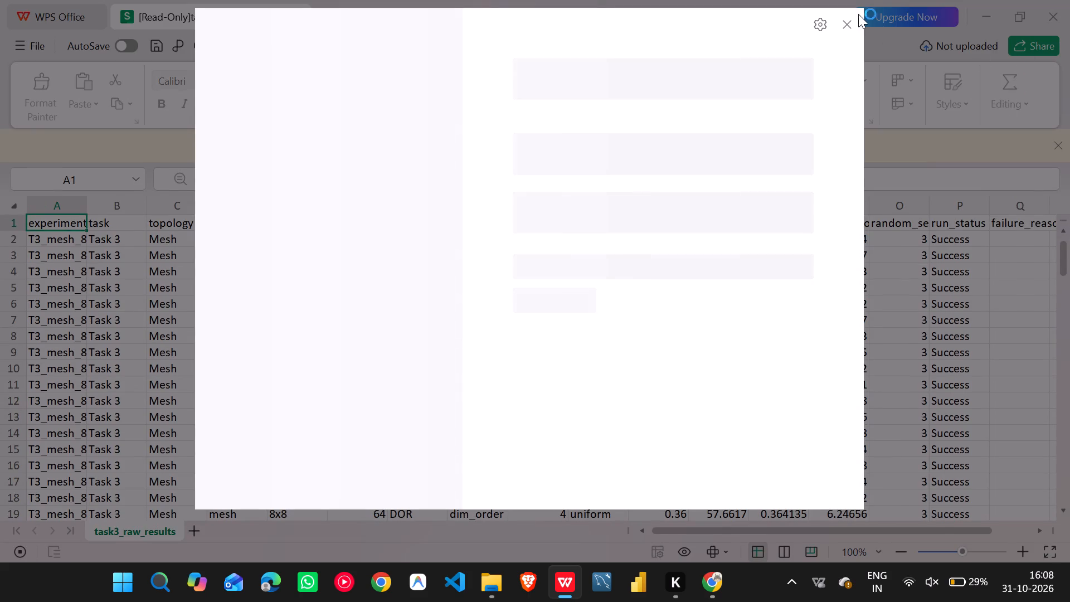
pyautogui.click(842, 26)
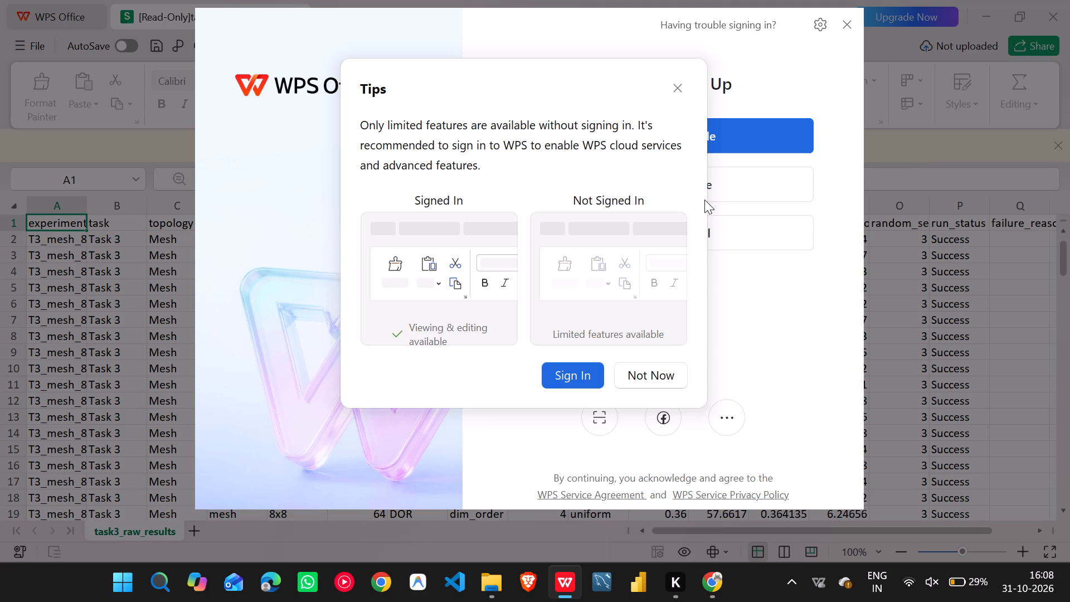
pyautogui.click(653, 373)
pyautogui.click(1069, 0)
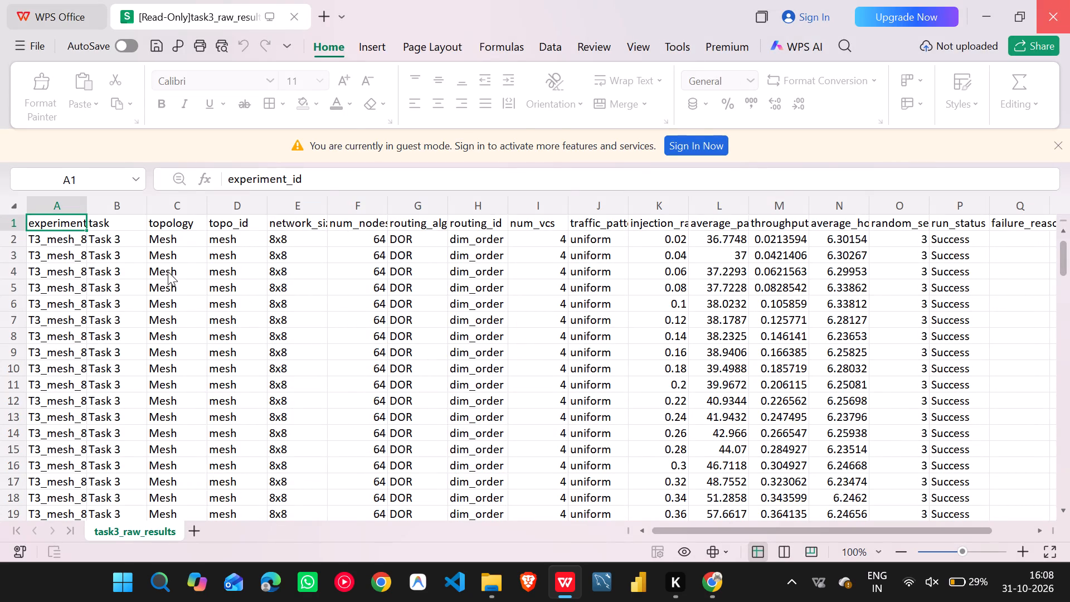
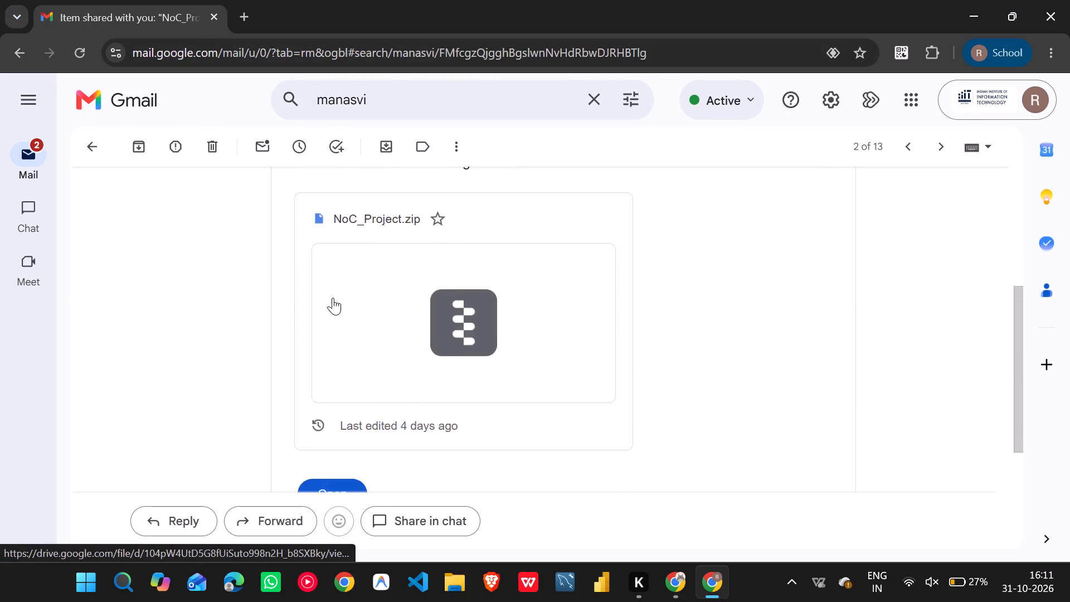
# Open the shared NoC_Project.zip from the Gmail message in Google Drive and download it.
pyautogui.click(348, 388)
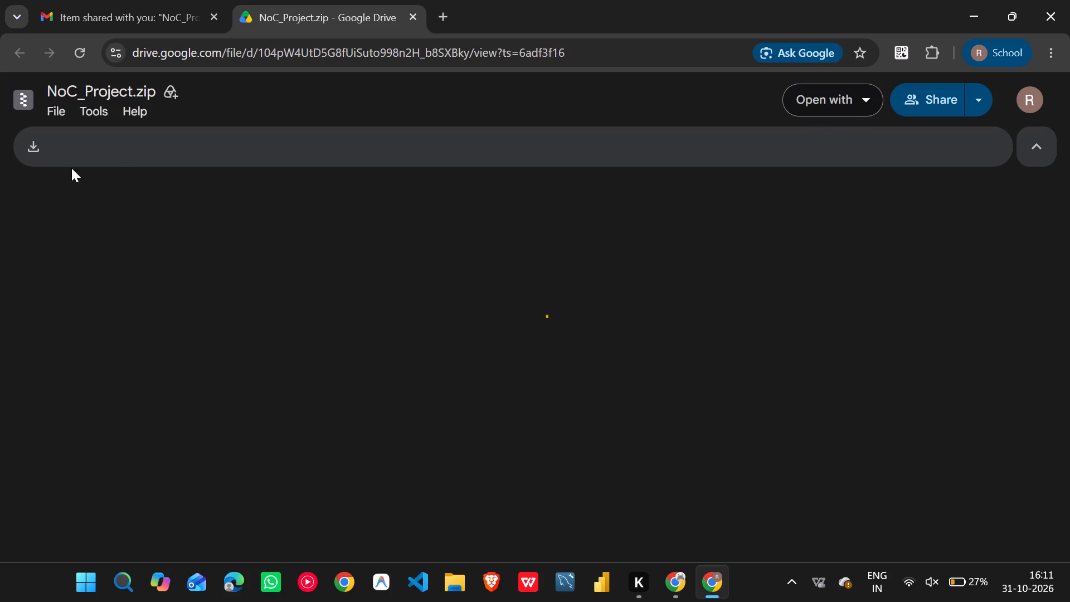
pyautogui.click(37, 149)
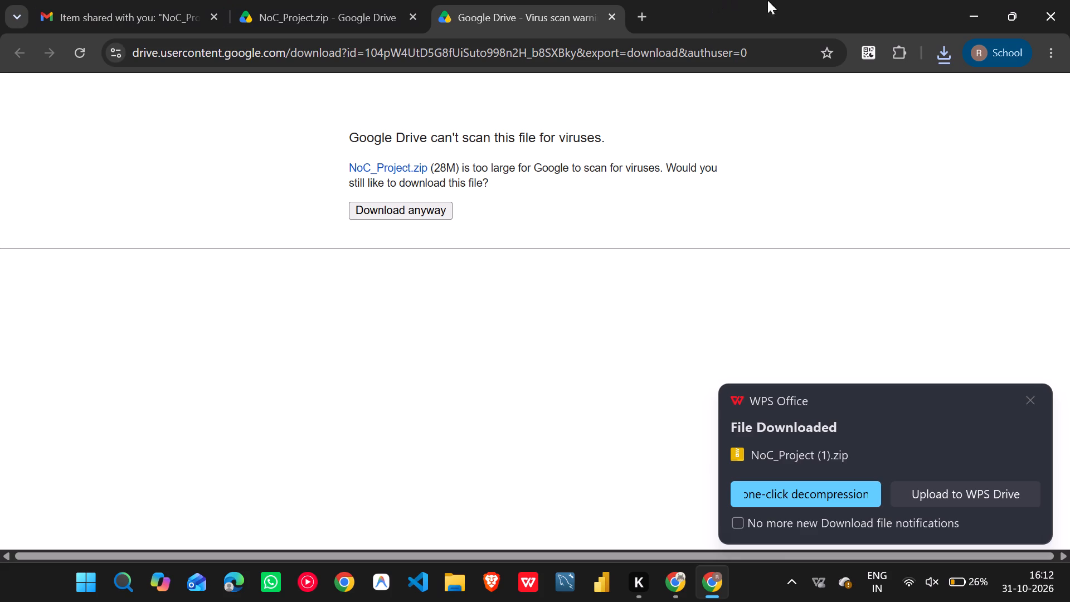
# Close the Google Drive download window and delete the duplicate NoC_Project (1) archive from the Downloads folder in File Explorer.
pyautogui.click(1069, 0)
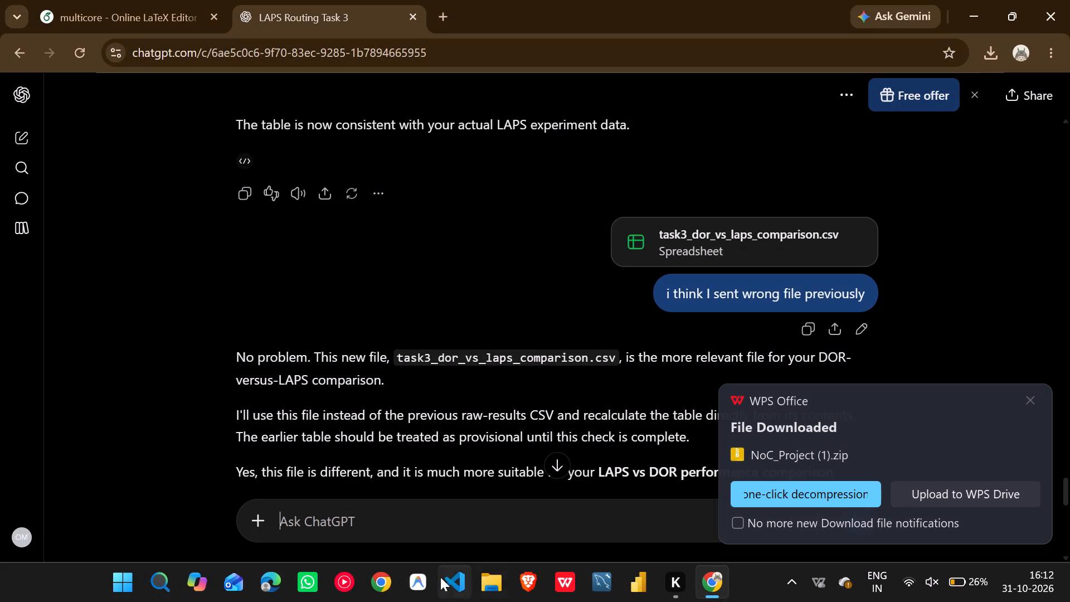
pyautogui.click(490, 601)
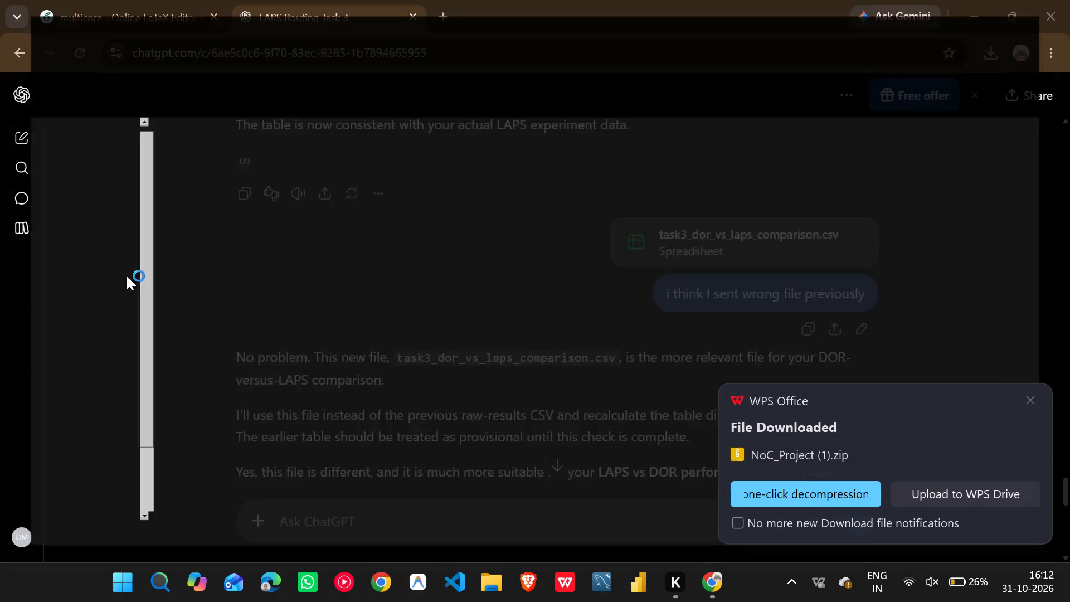
pyautogui.click(57, 260)
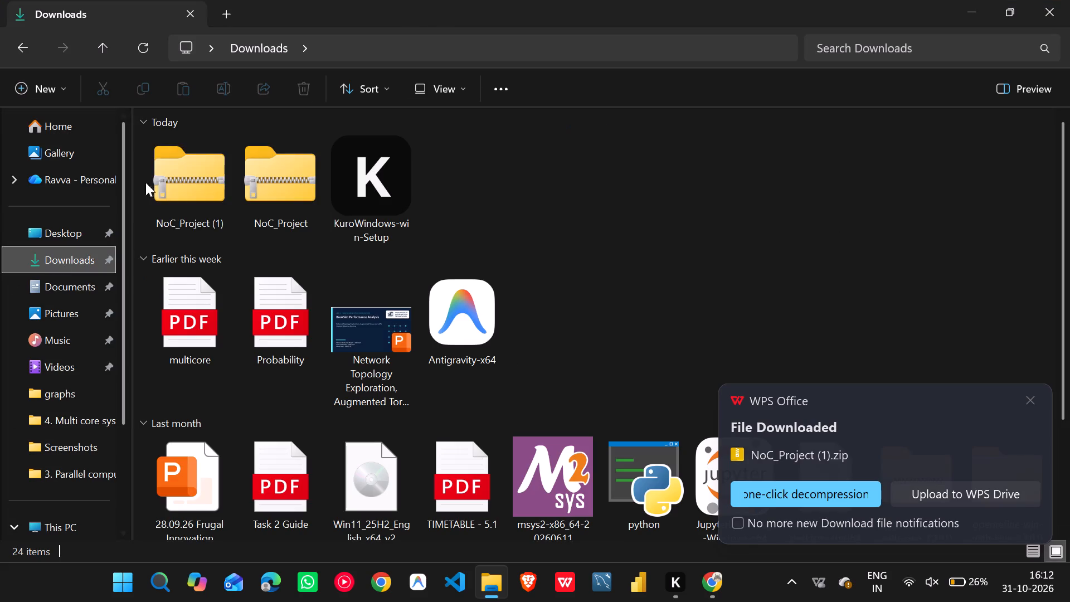
pyautogui.click(159, 176)
pyautogui.press('Delete')
# Browse the NoC_Project archive to booksim2's src folder, look through its plots folder, and return to src.
pyautogui.doubleClick(159, 175)
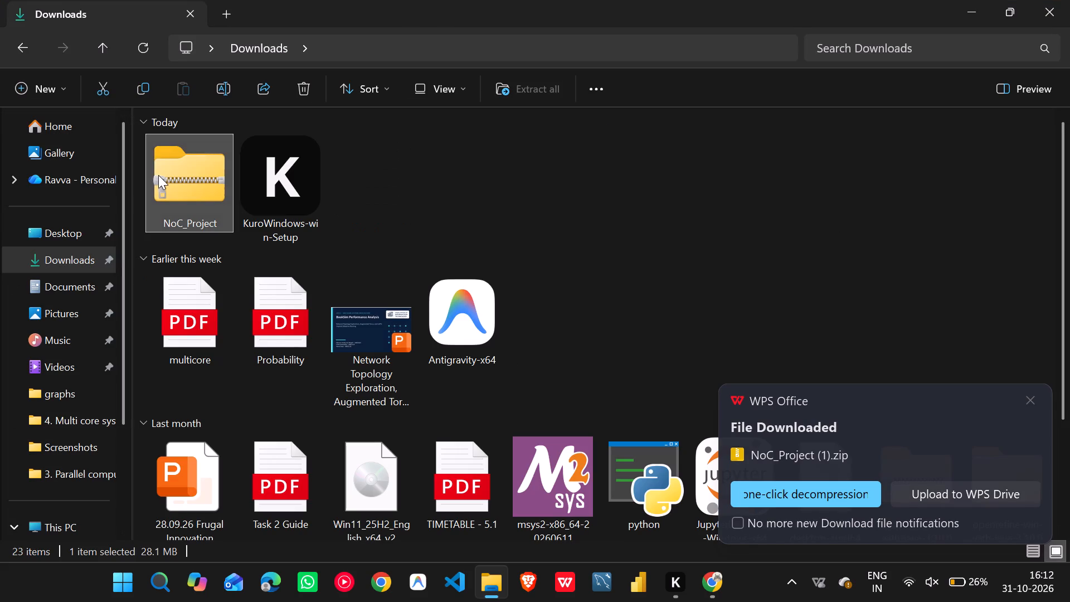
pyautogui.tripleClick(184, 147)
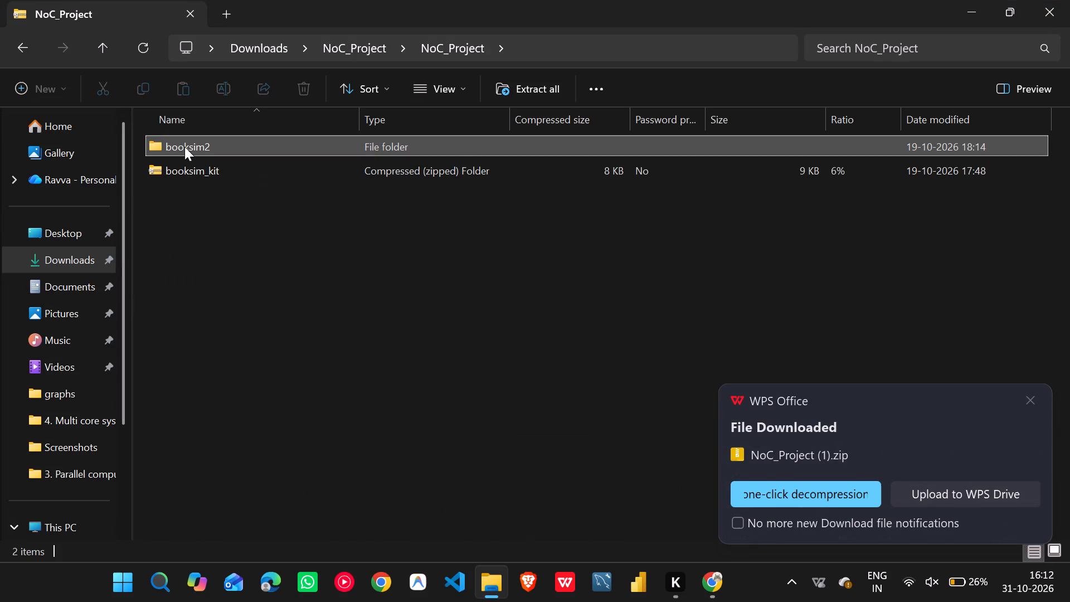
pyautogui.doubleClick(184, 147)
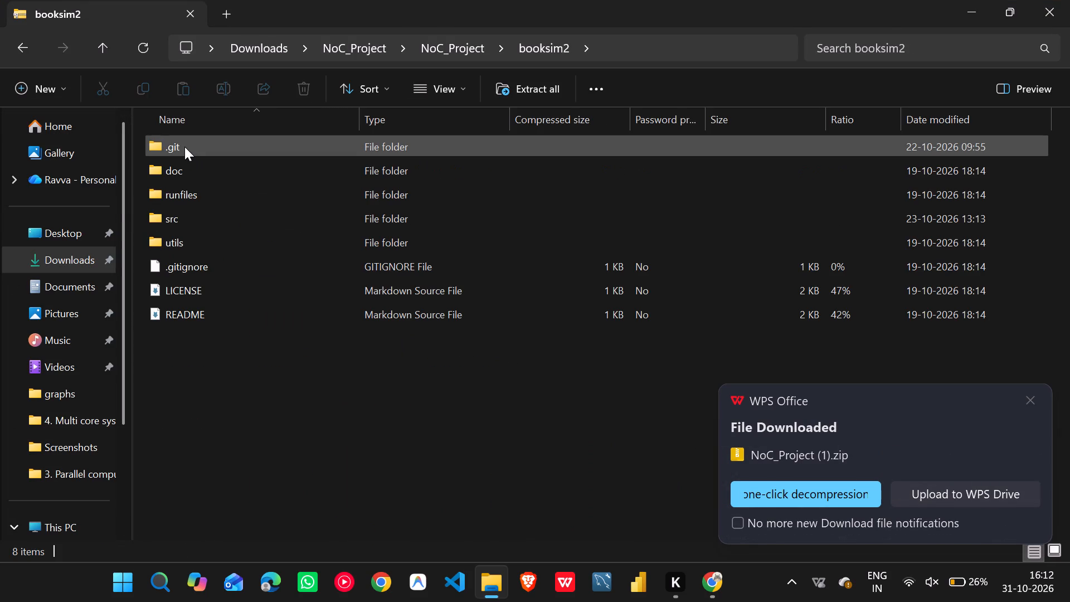
pyautogui.doubleClick(183, 217)
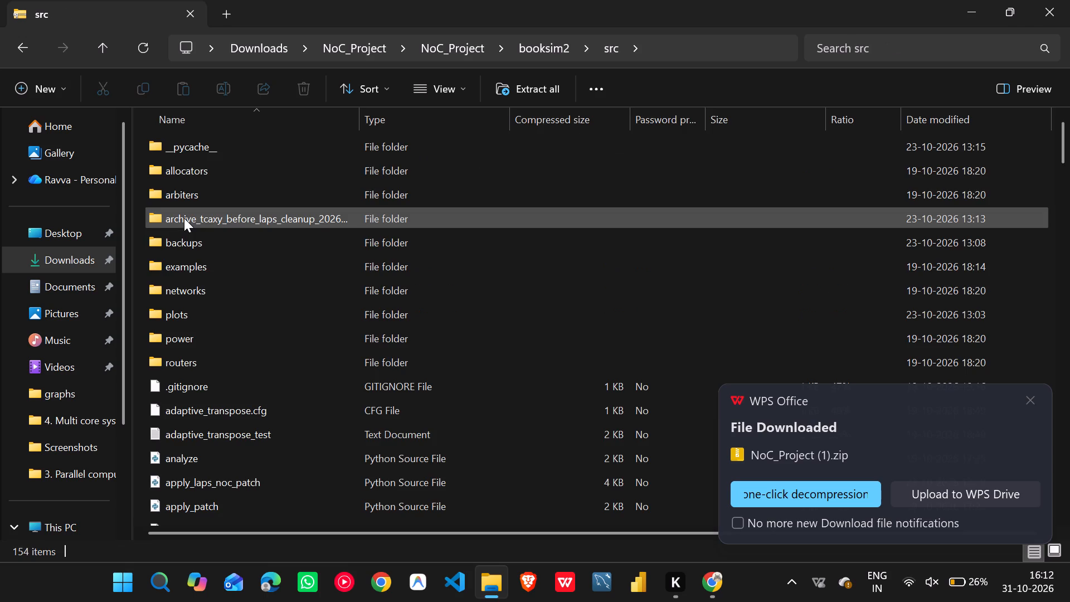
pyautogui.doubleClick(177, 313)
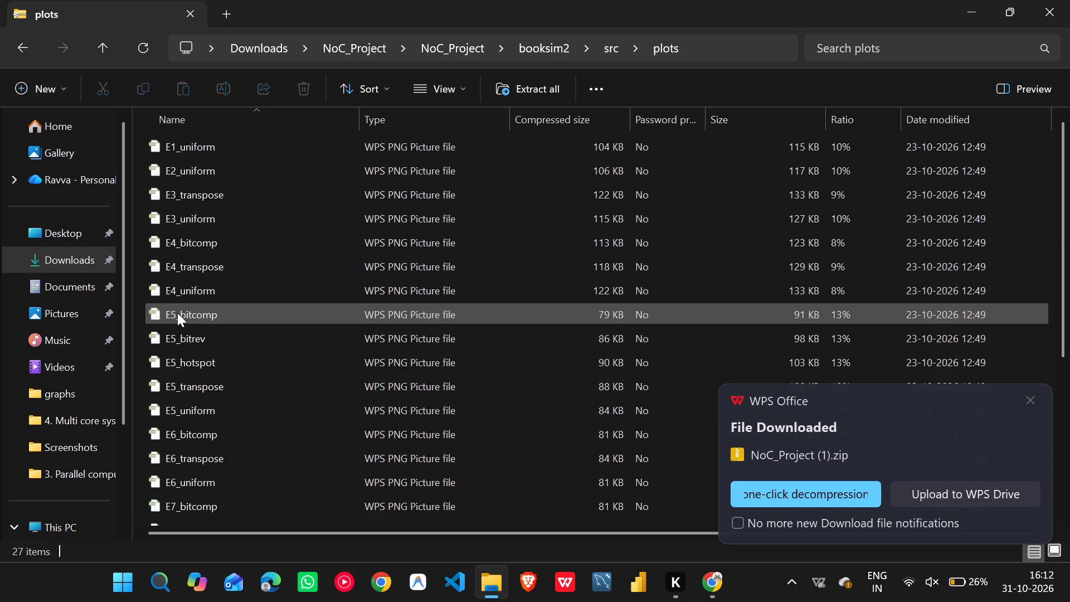
pyautogui.scroll(-20, 177, 313)
pyautogui.scroll(-3, 177, 313)
pyautogui.click(18, 62)
pyautogui.click(17, 53)
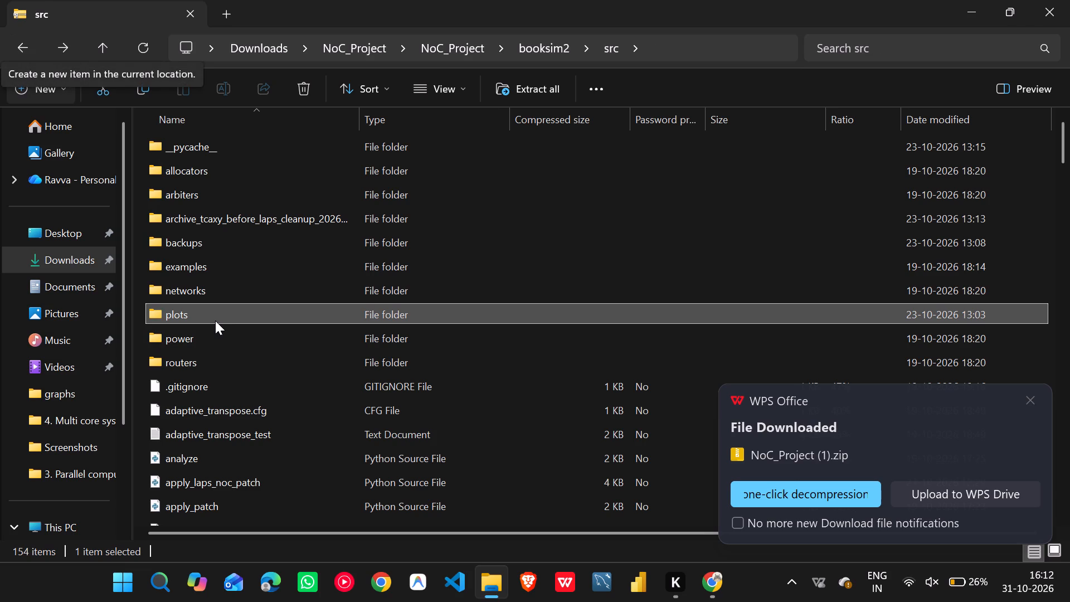
pyautogui.scroll(-7, 223, 273)
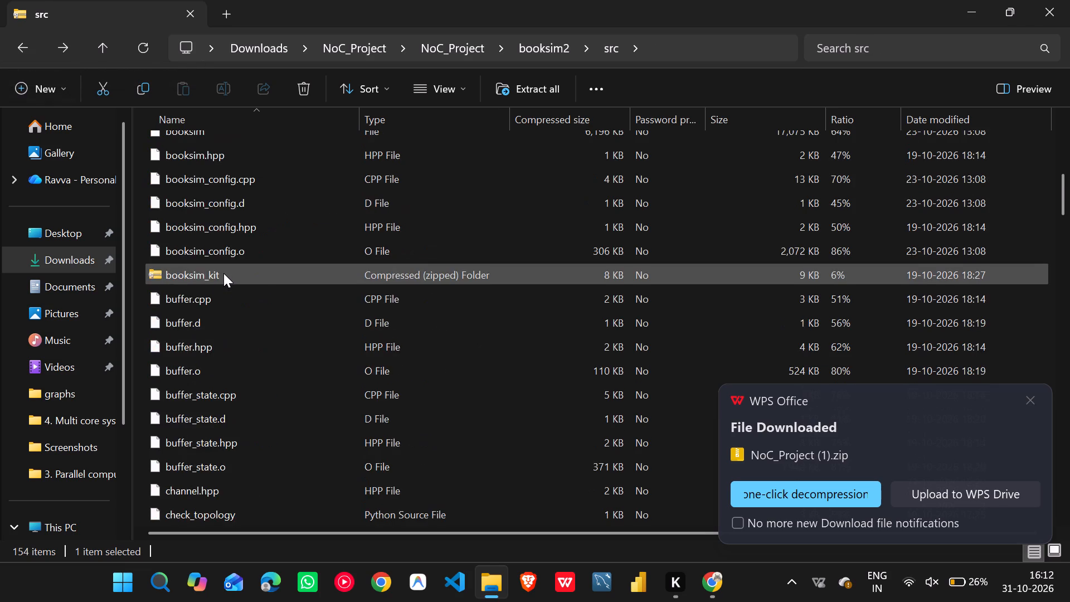
pyautogui.scroll(-7, 223, 273)
pyautogui.scroll(-20, 223, 273)
pyautogui.scroll(-2, 223, 273)
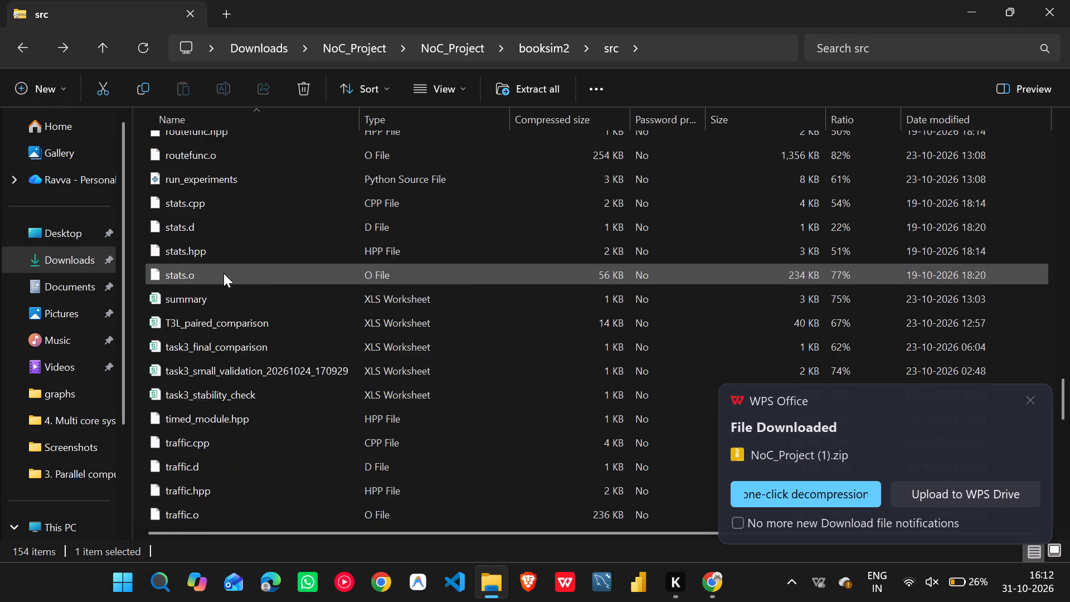
pyautogui.scroll(-6, 223, 273)
pyautogui.scroll(1, 223, 273)
pyautogui.scroll(-1, 223, 273)
pyautogui.scroll(6, 223, 273)
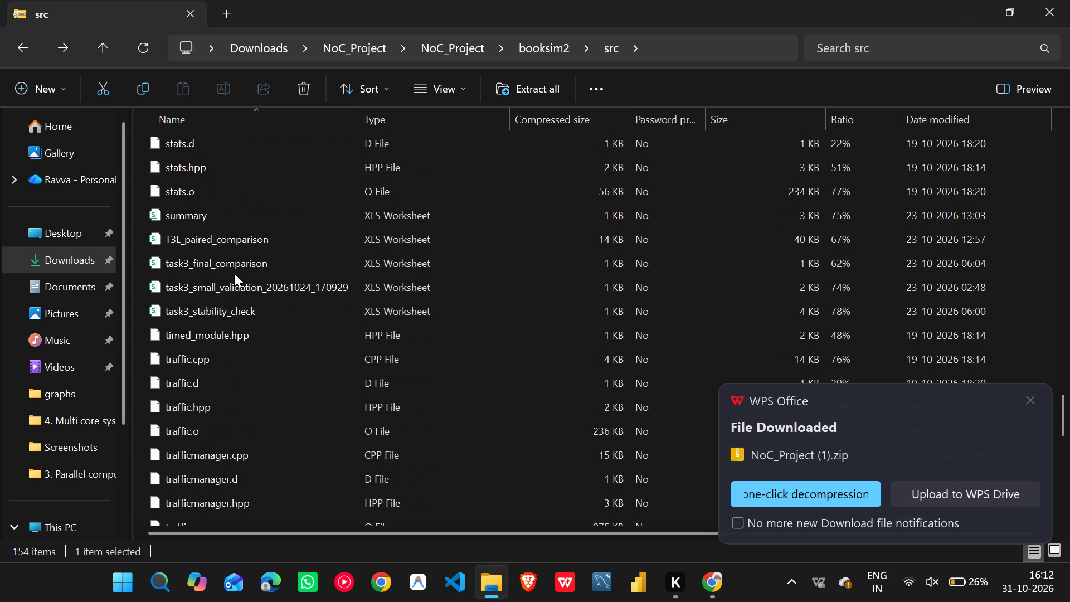
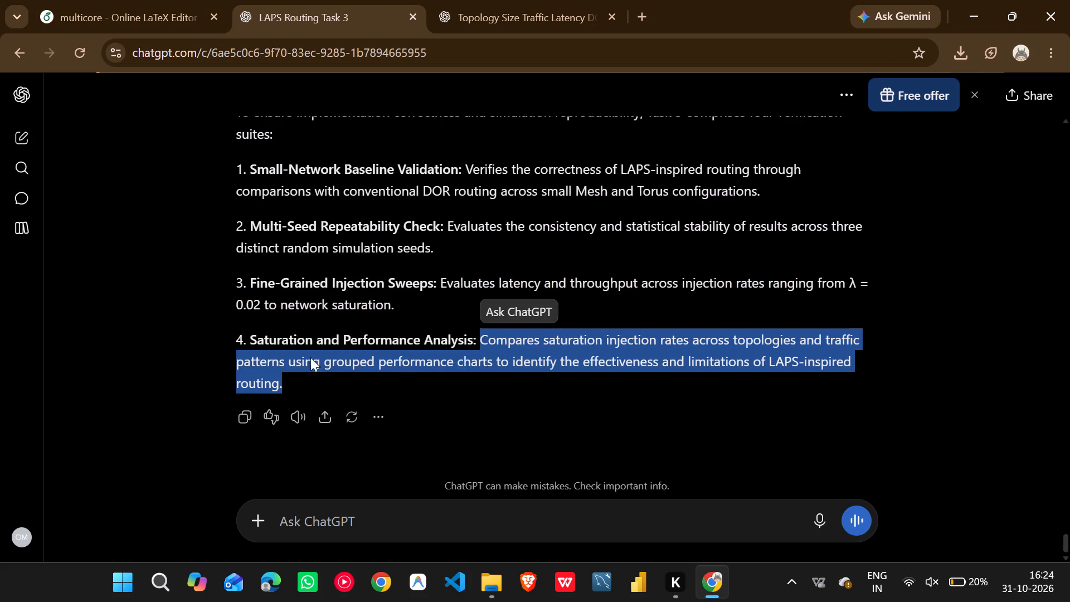
pyautogui.click(50, 0)
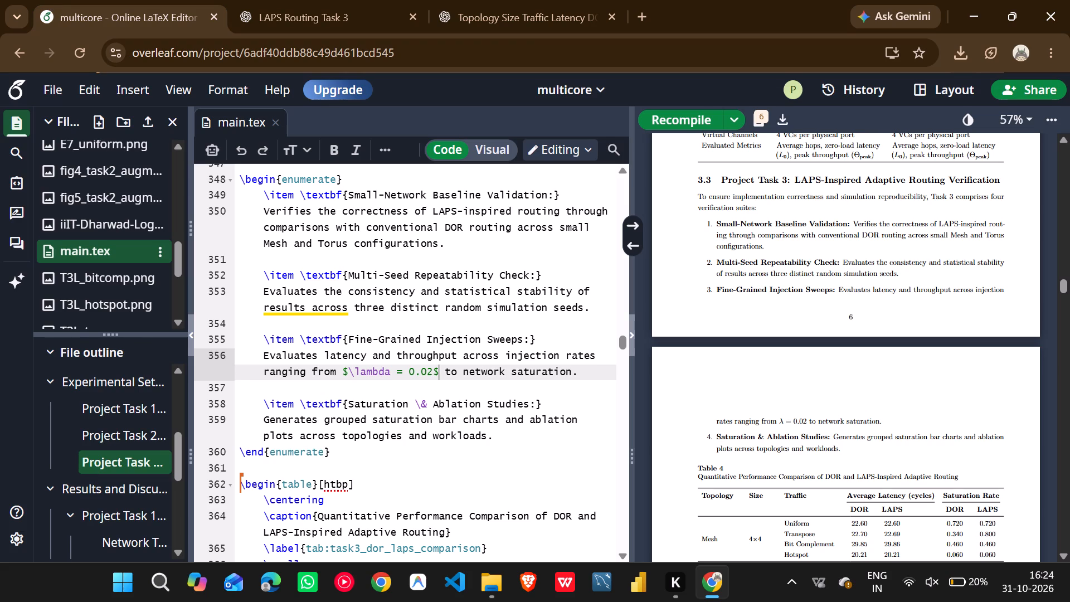
pyautogui.moveTo(262, 420); pyautogui.dragTo(487, 456)
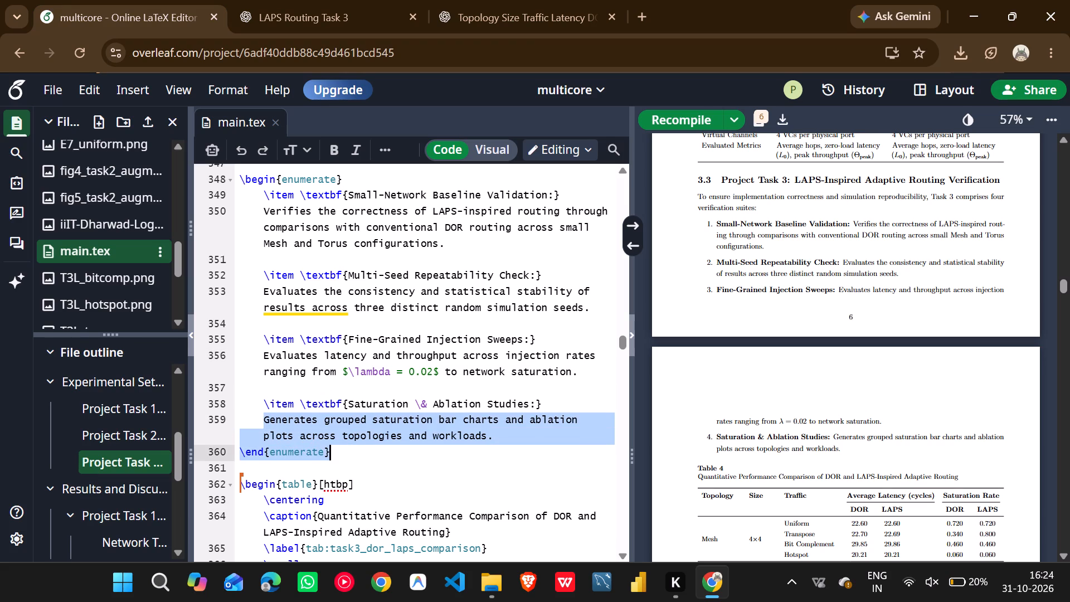
pyautogui.moveTo(487, 456); pyautogui.dragTo(496, 458)
pyautogui.click(424, 443)
pyautogui.moveTo(266, 423); pyautogui.dragTo(492, 435)
pyautogui.hotkey('ctrl', 'v')
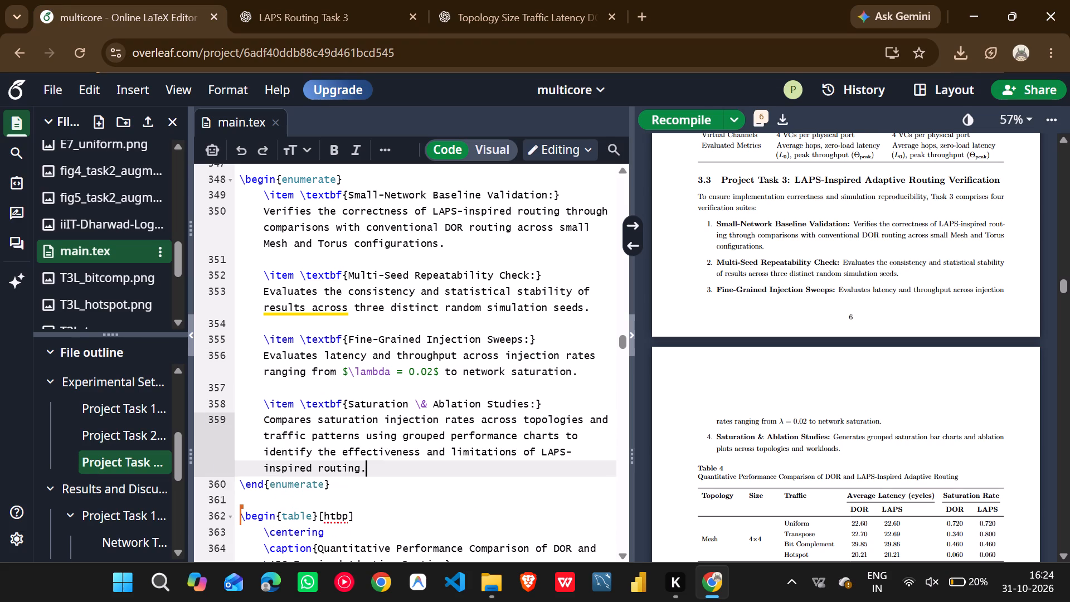
# Retitle the fourth list item using ChatGPT's heading, written with an escaped ampersand as "Saturation \& Performance Analysis".
pyautogui.click(318, 0)
pyautogui.click(251, 340)
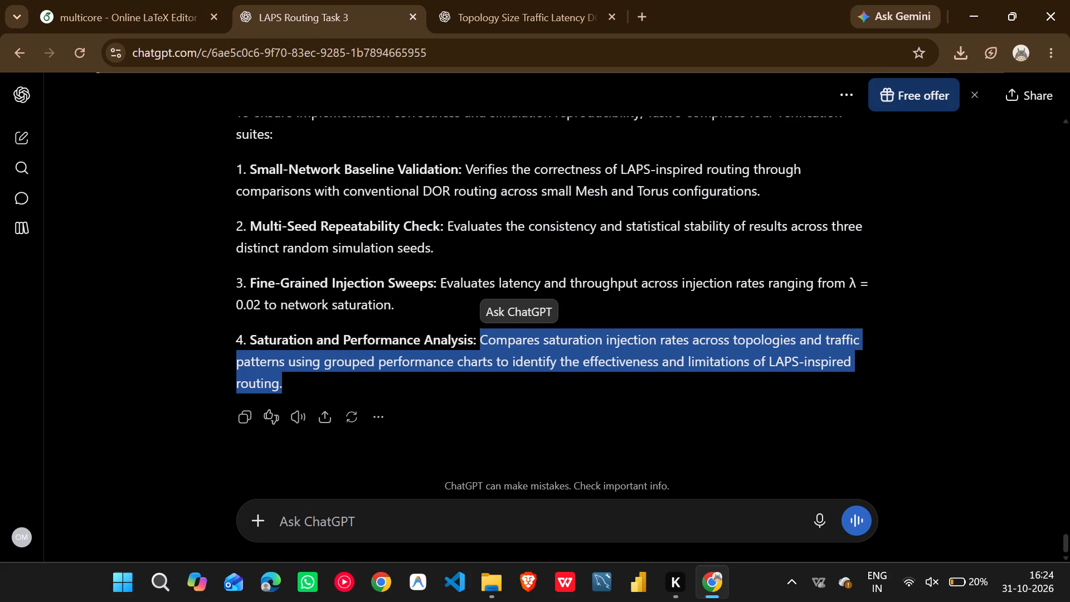
pyautogui.moveTo(251, 340); pyautogui.dragTo(412, 356)
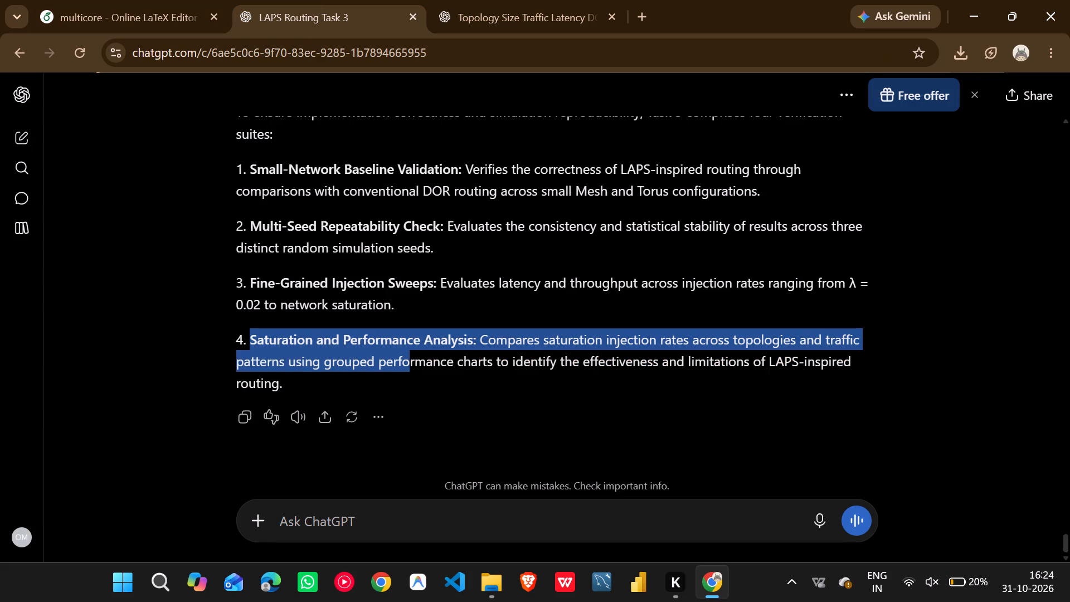
pyautogui.moveTo(412, 356); pyautogui.dragTo(473, 341)
pyautogui.hotkey('ctrl', 'c')
pyautogui.click(90, 0)
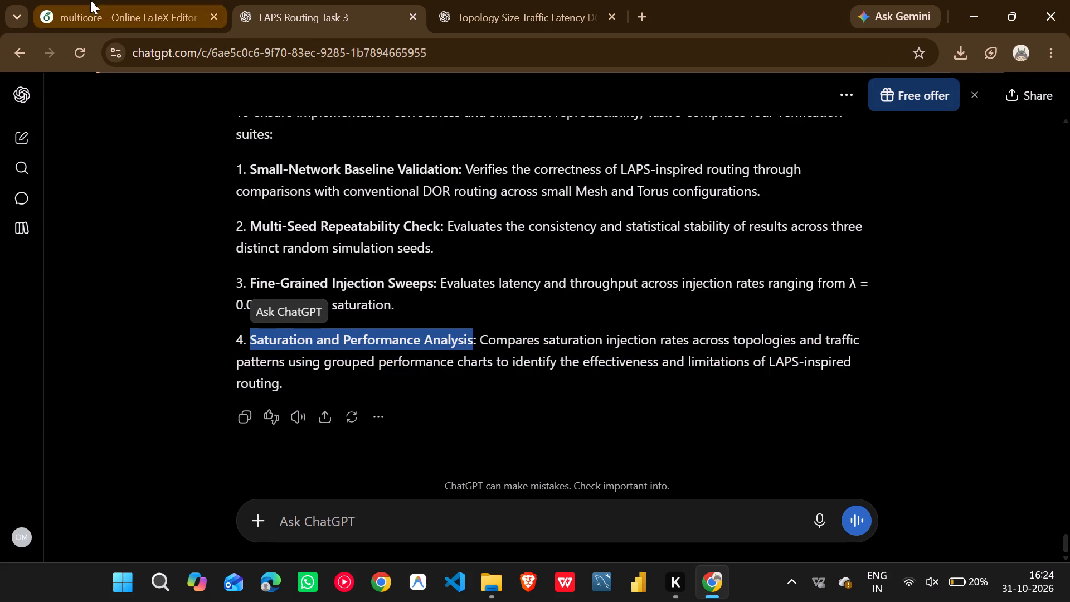
pyautogui.moveTo(349, 400); pyautogui.dragTo(354, 400)
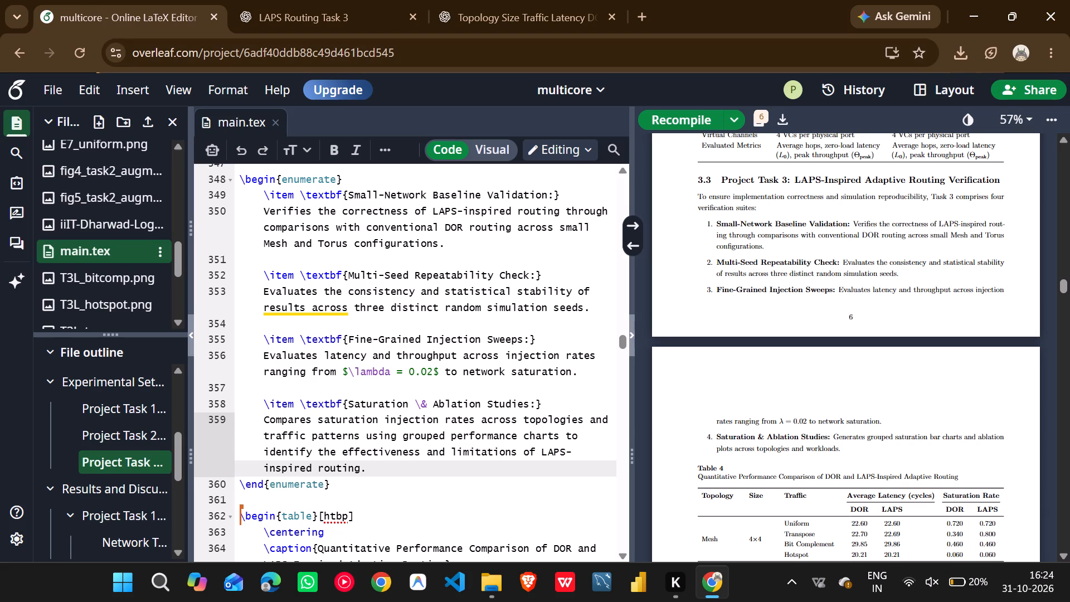
pyautogui.moveTo(354, 400); pyautogui.dragTo(530, 403)
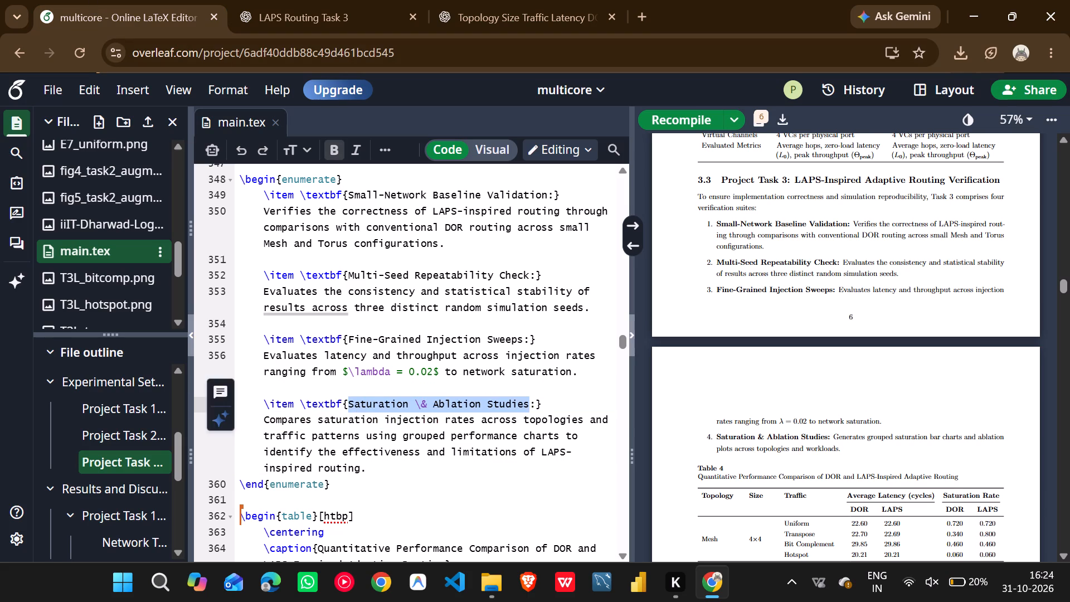
pyautogui.hotkey('ctrl', 'v')
pyautogui.click(435, 404)
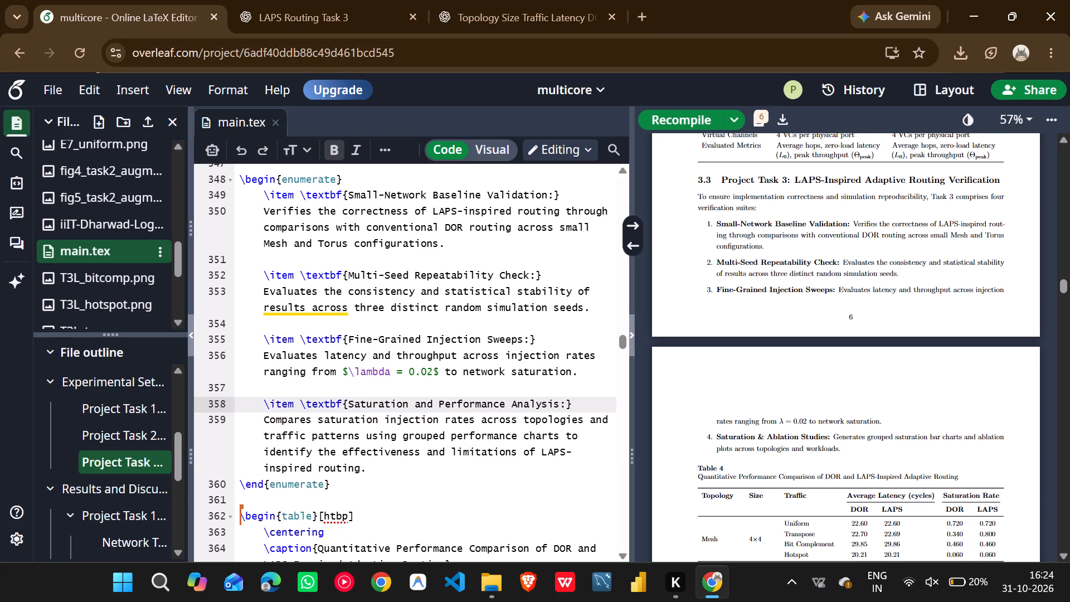
pyautogui.press('BackSpace')
pyautogui.press('BackSpace')
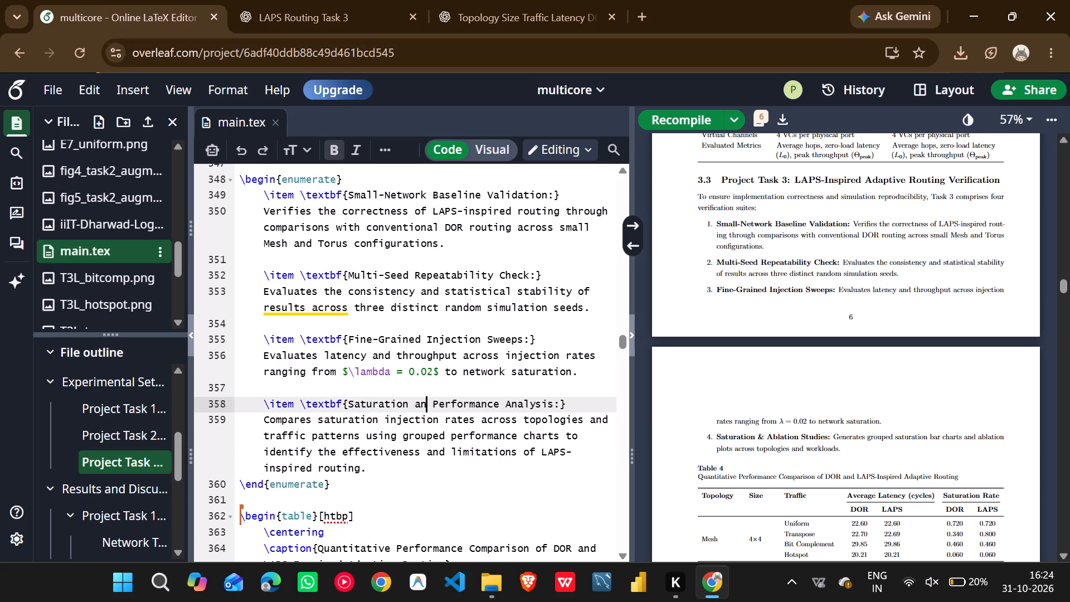
pyautogui.press('BackSpace')
pyautogui.press('\\')
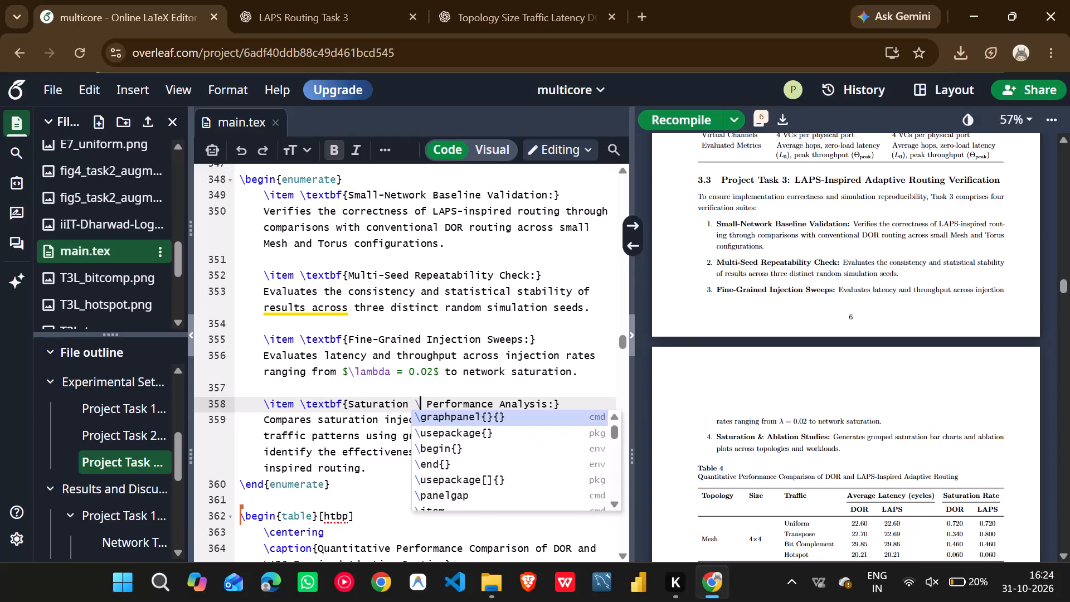
pyautogui.hotkey('shift', '&')
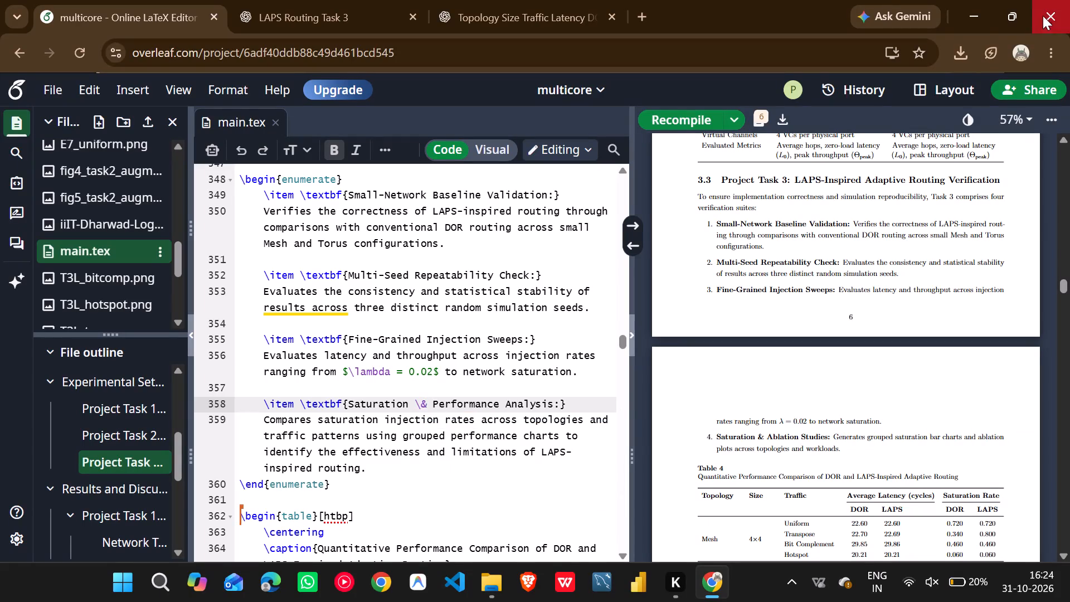
# Recompile the report and check the revised section 3.3 list and Table 4 in the PDF.
pyautogui.click(689, 123)
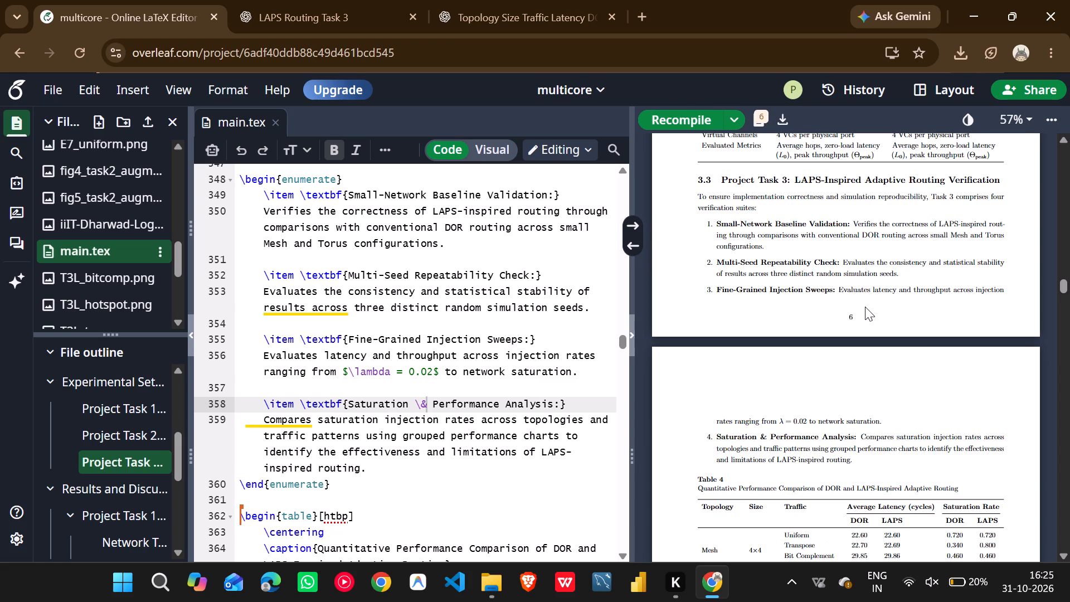
pyautogui.scroll(-6, 864, 307)
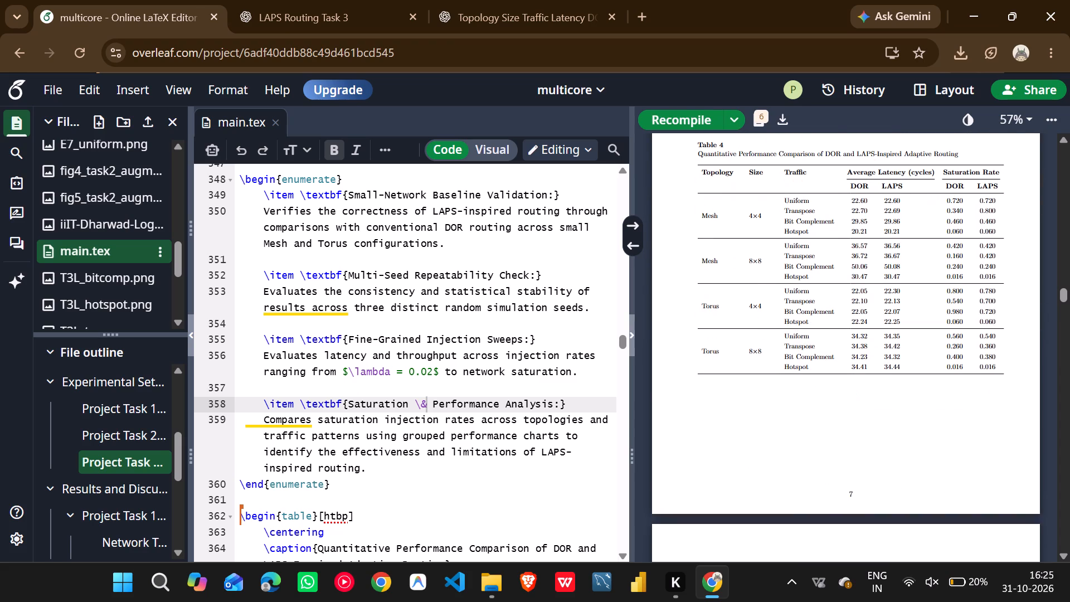
# Read through the compiled report from Table 4 past the Task 1 and Task 2 results to section 4.3.
pyautogui.scroll(-7, 864, 307)
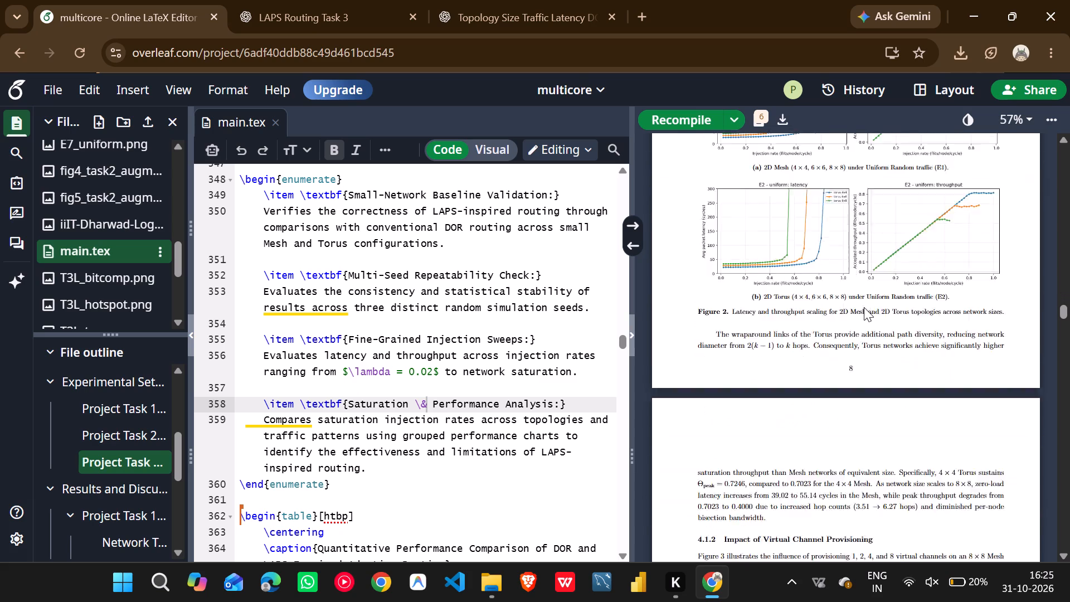
pyautogui.scroll(-9, 864, 307)
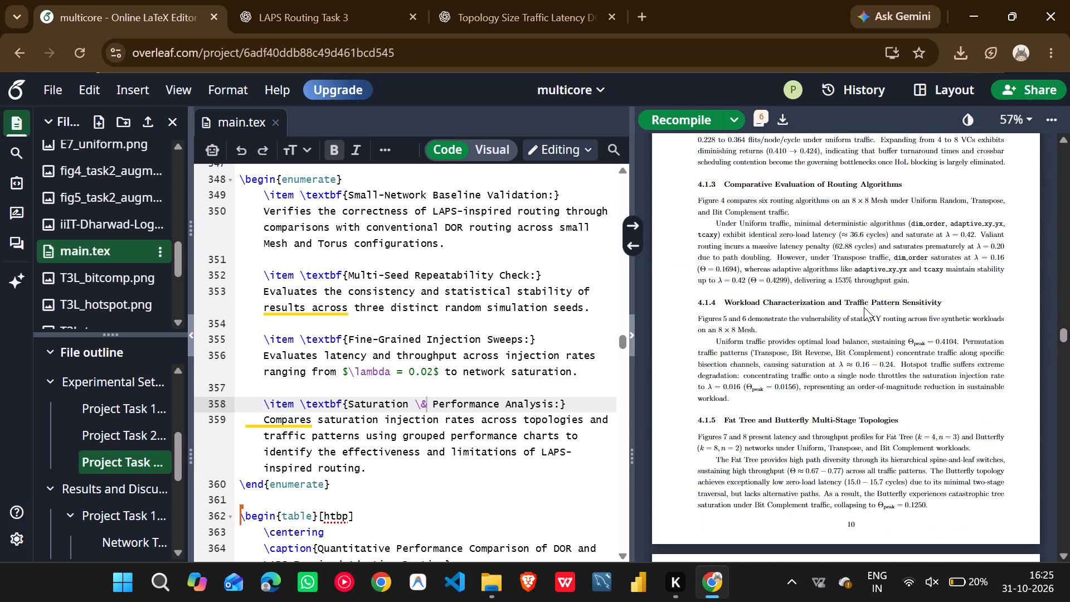
pyautogui.scroll(-3, 864, 307)
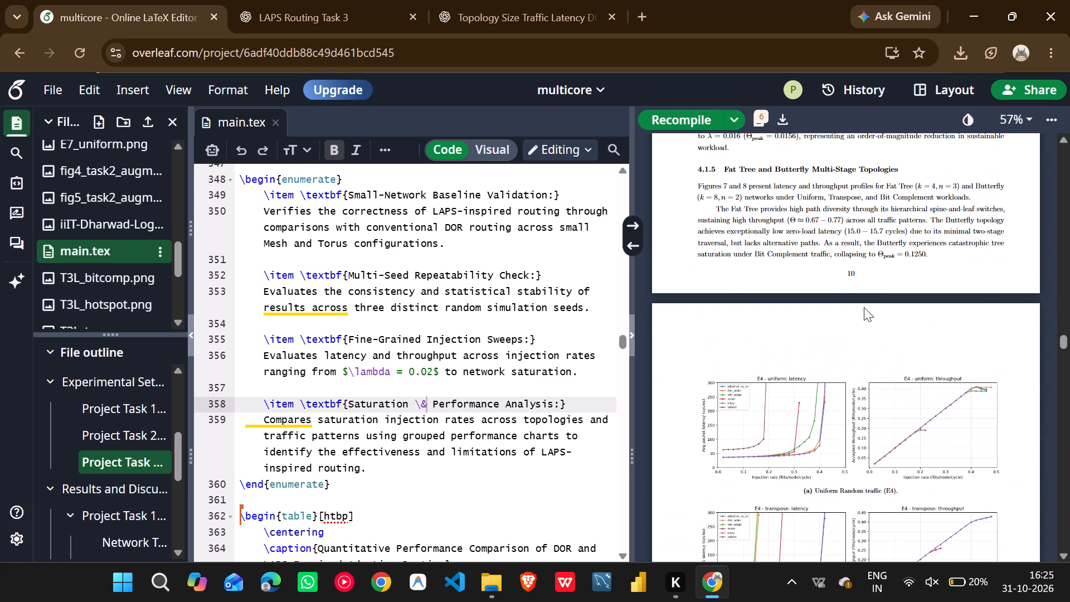
pyautogui.scroll(-16, 864, 307)
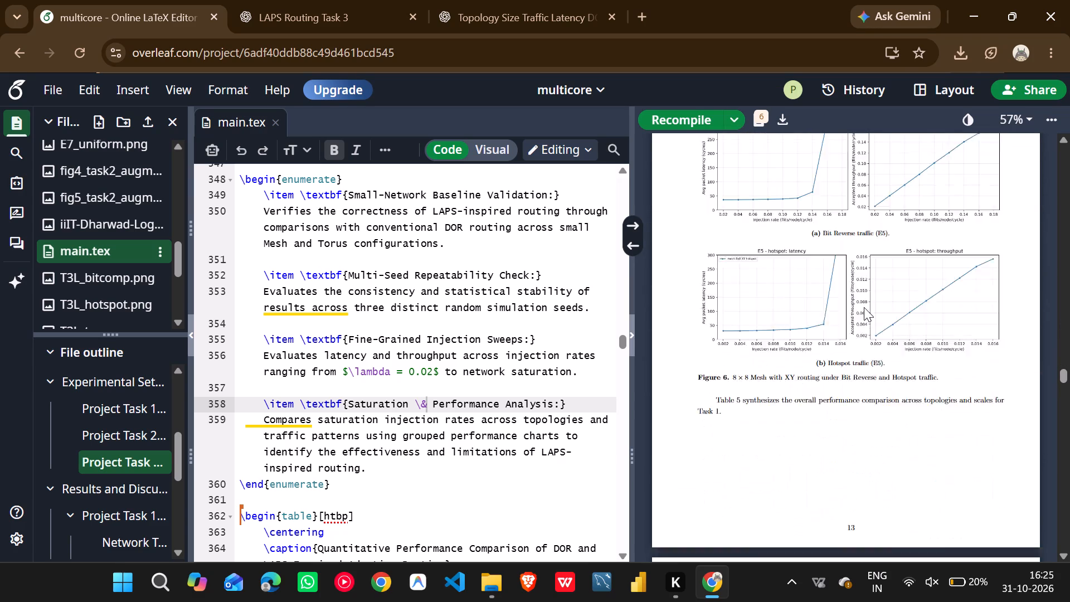
pyautogui.scroll(-10, 864, 307)
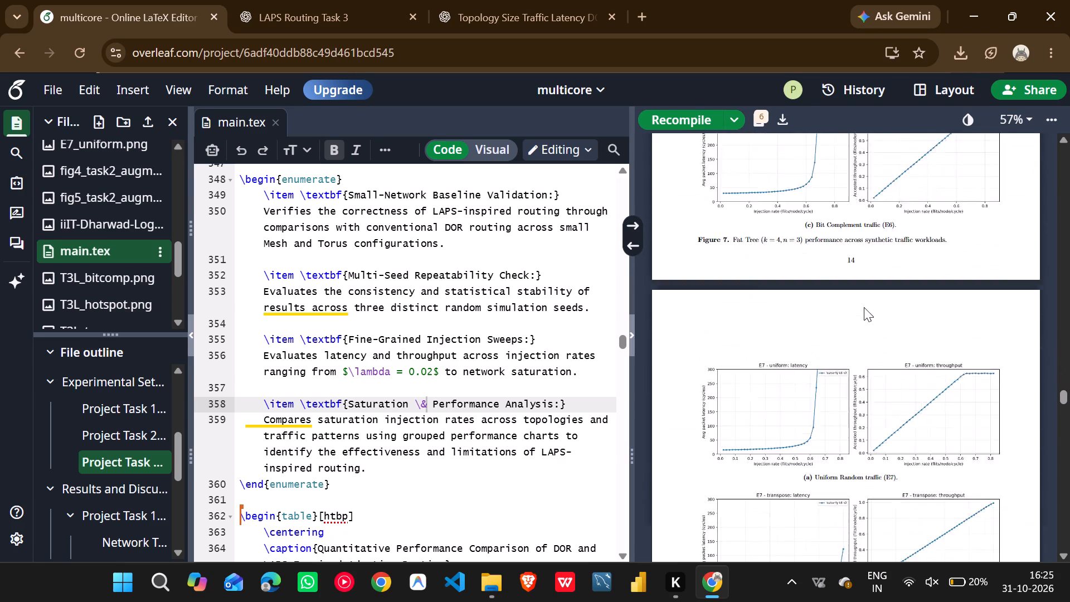
pyautogui.scroll(-7, 864, 307)
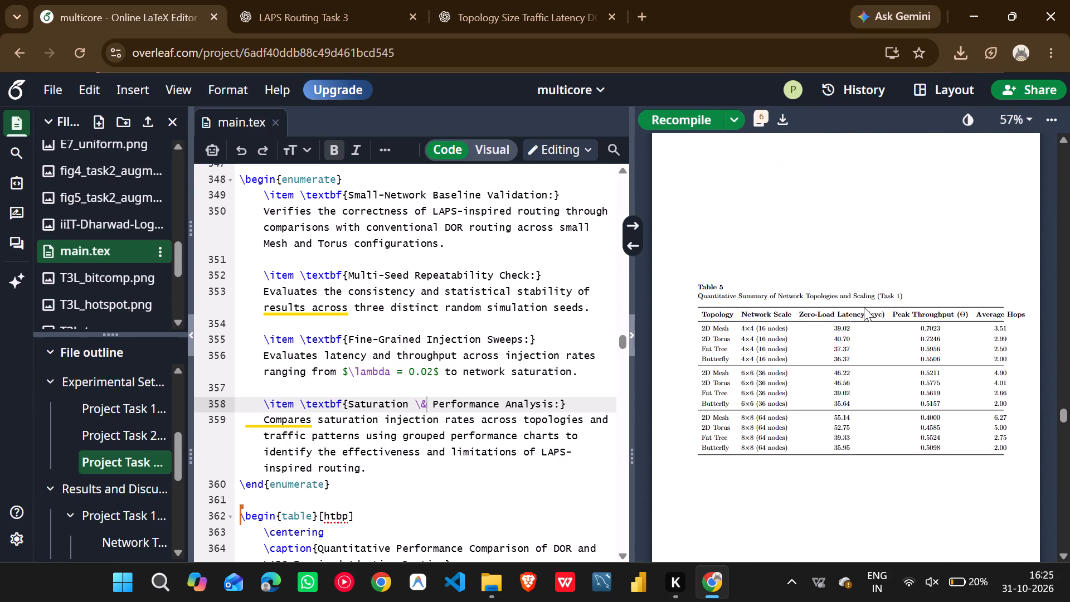
pyautogui.scroll(-3, 864, 307)
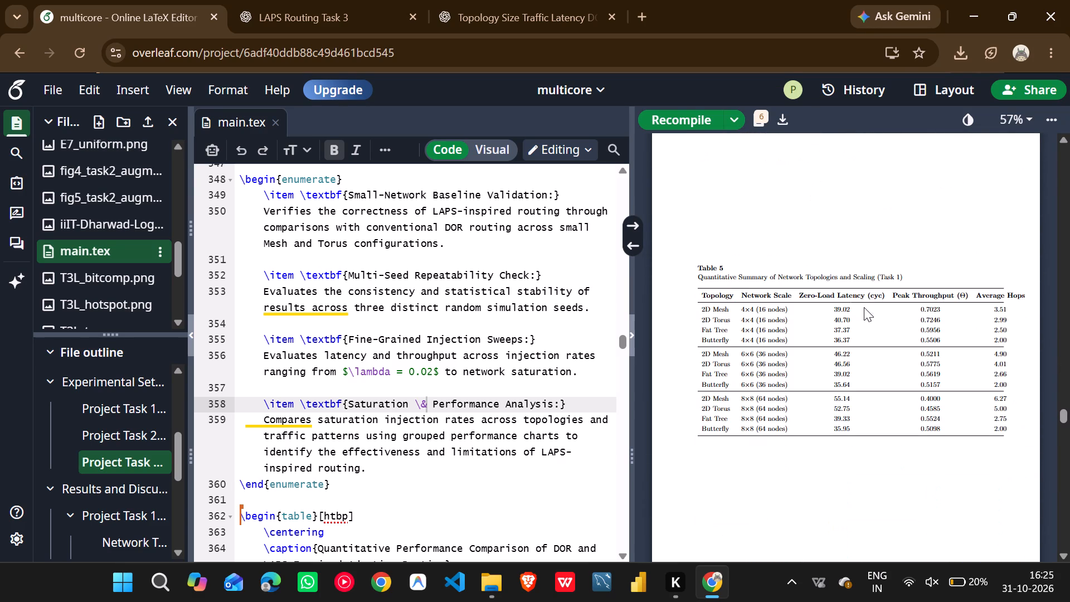
pyautogui.scroll(-8, 864, 307)
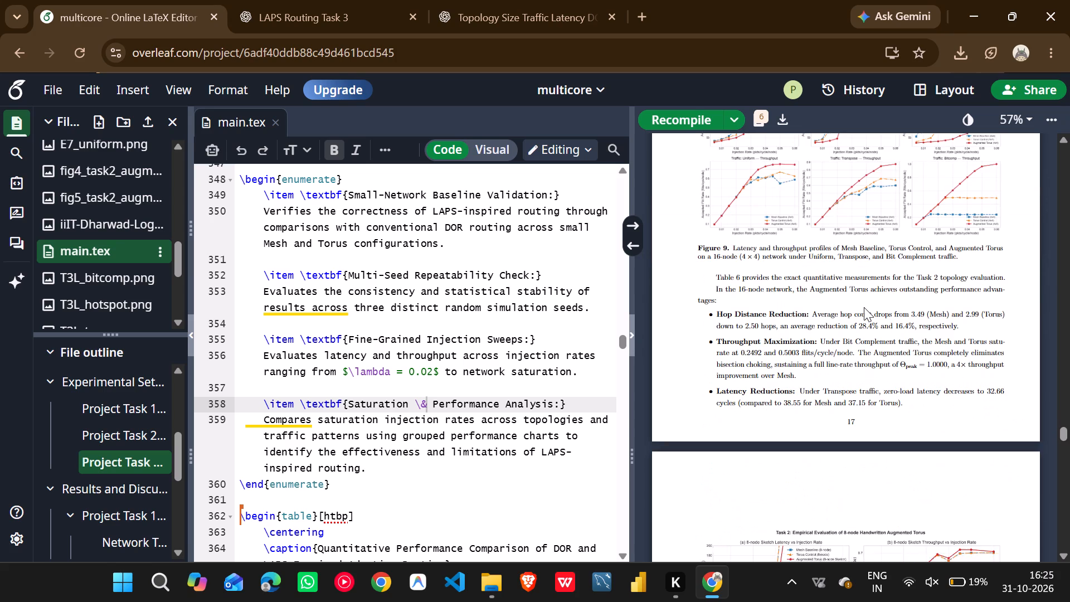
pyautogui.scroll(-12, 864, 307)
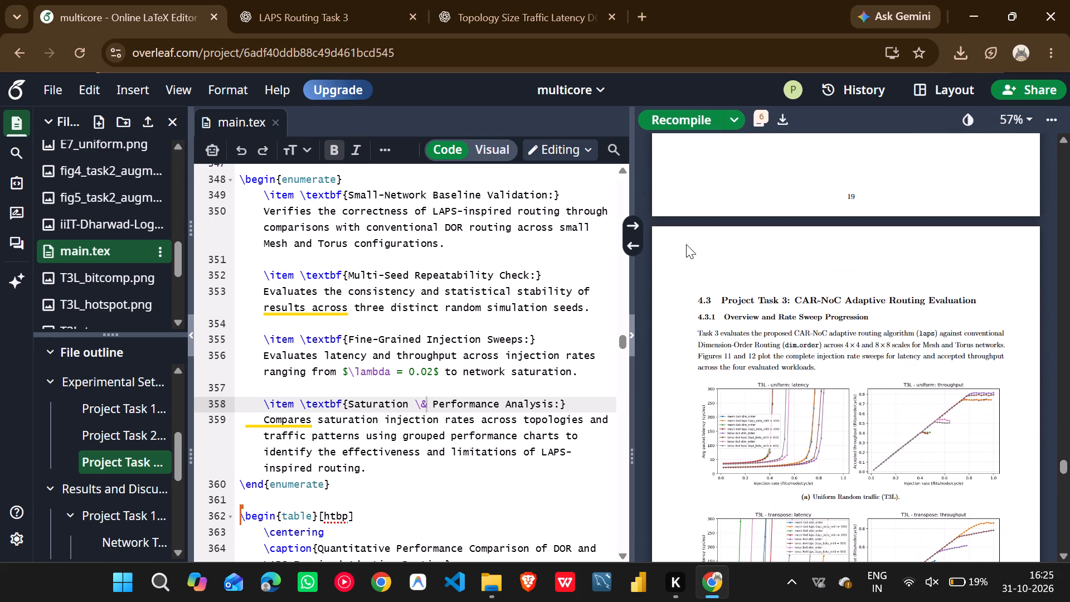
pyautogui.moveTo(694, 298); pyautogui.dragTo(796, 440)
pyautogui.moveTo(796, 440); pyautogui.dragTo(800, 354)
pyautogui.moveTo(699, 299); pyautogui.dragTo(835, 482)
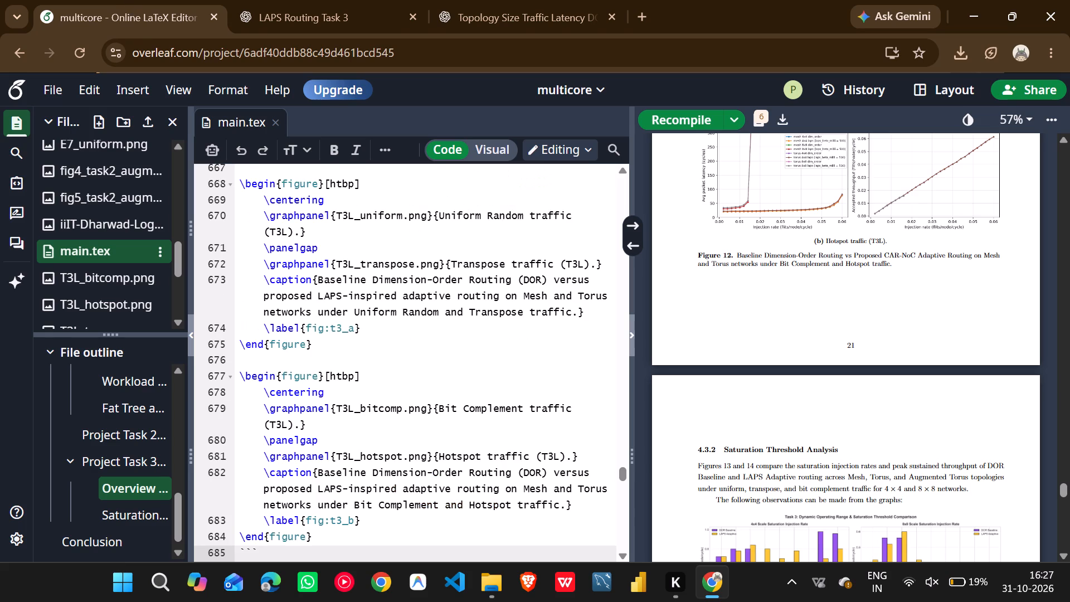
# Recompile the report with the replaced section 4.3.1 source.
pyautogui.scroll(4, 353, 378)
pyautogui.scroll(3, 806, 435)
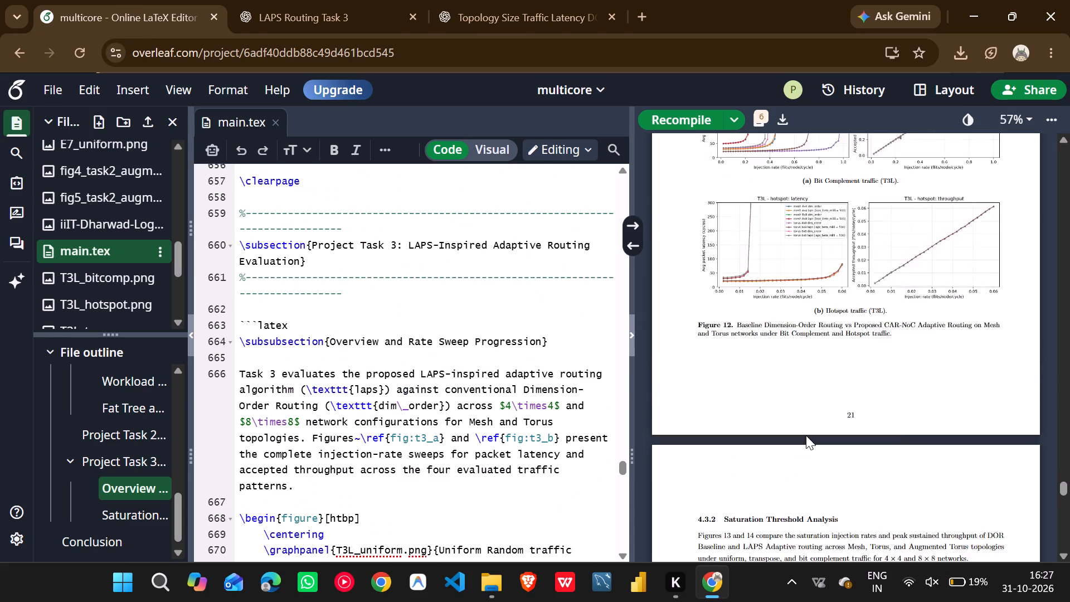
pyautogui.scroll(8, 806, 435)
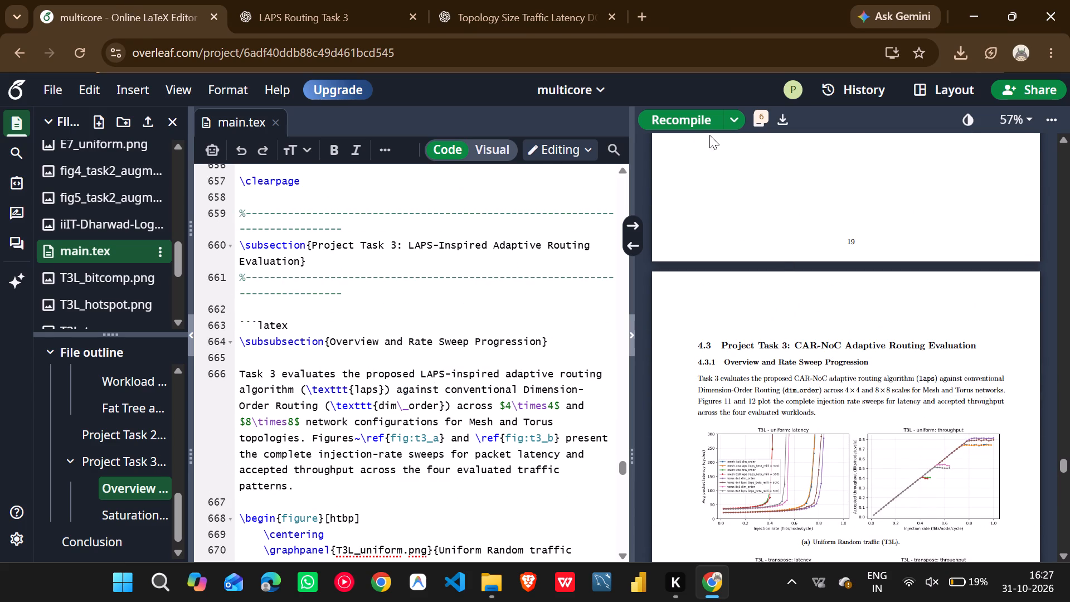
pyautogui.click(674, 120)
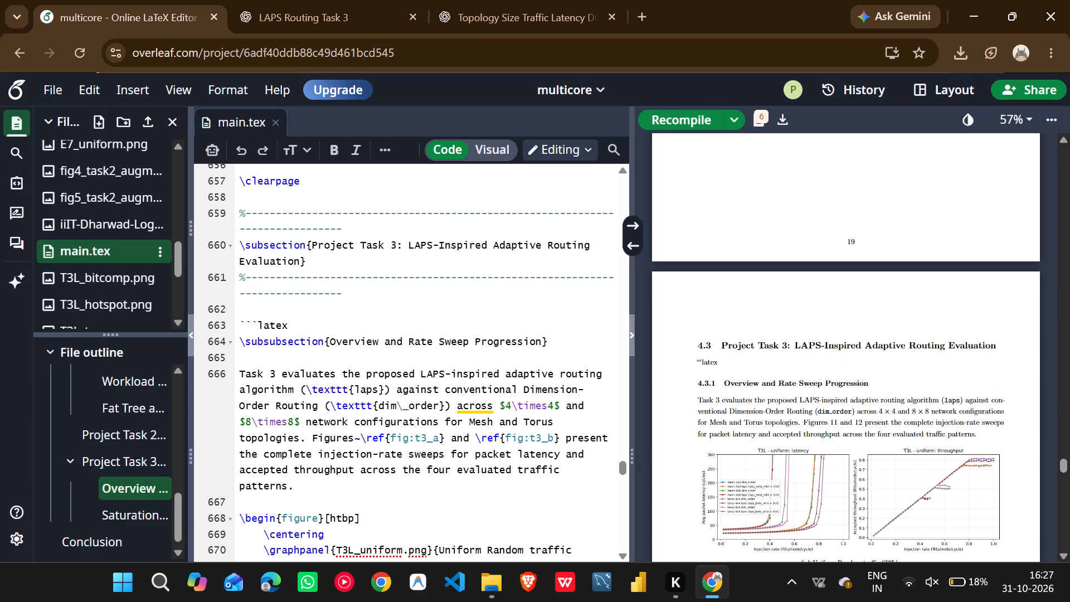
# Delete the stray "```latex" line above the "Overview and Rate Sweep Progression" subsubsection and recompile the report.
pyautogui.click(295, 324)
pyautogui.hotkey('ctrl', 'BackSpace')
pyautogui.hotkey('ctrl', 'BackSpace')
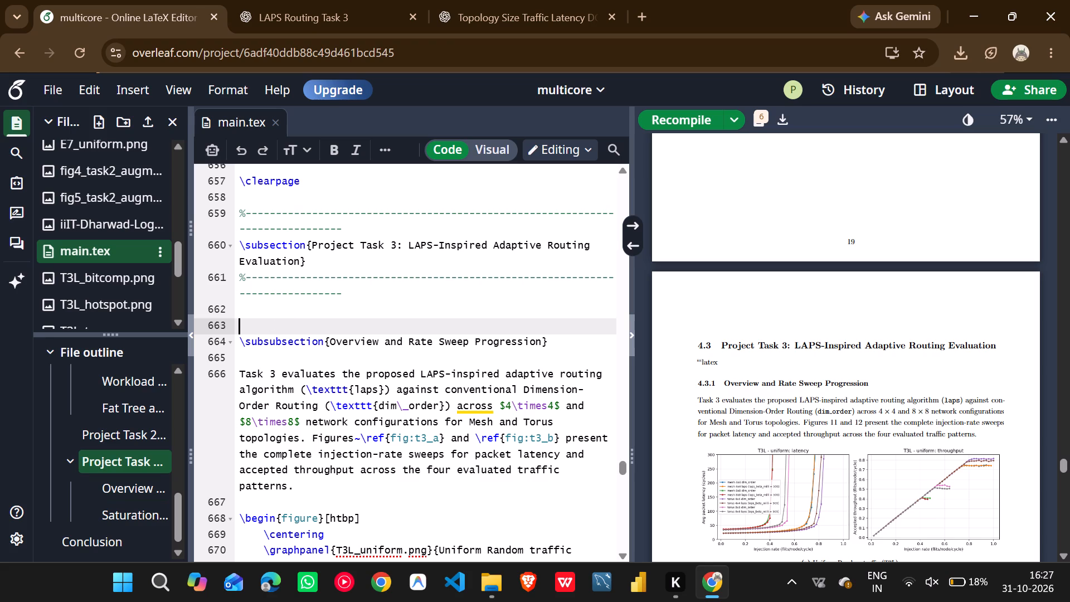
pyautogui.press('BackSpace')
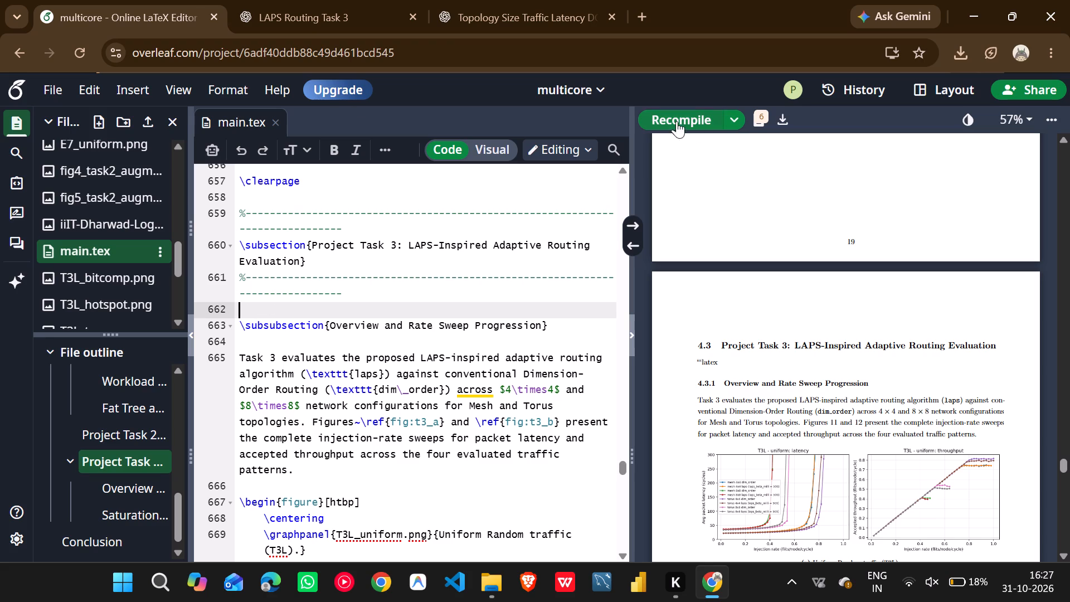
pyautogui.click(675, 116)
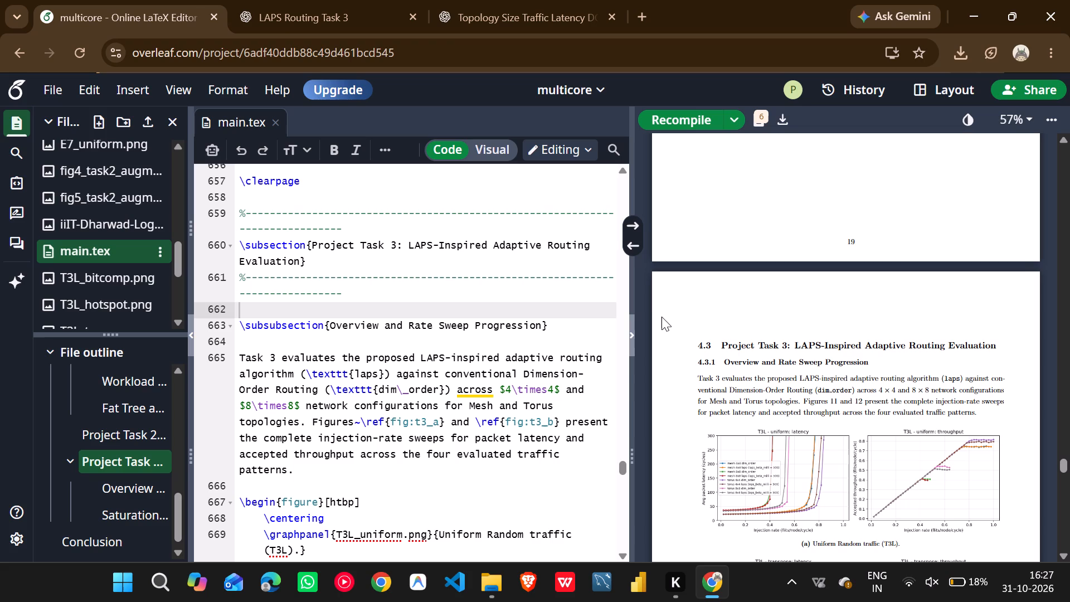
# Read through the compiled report from section 4.3 to the end of the Conclusion, checking for remaining CAR-NoC wording.
pyautogui.scroll(-2, 733, 372)
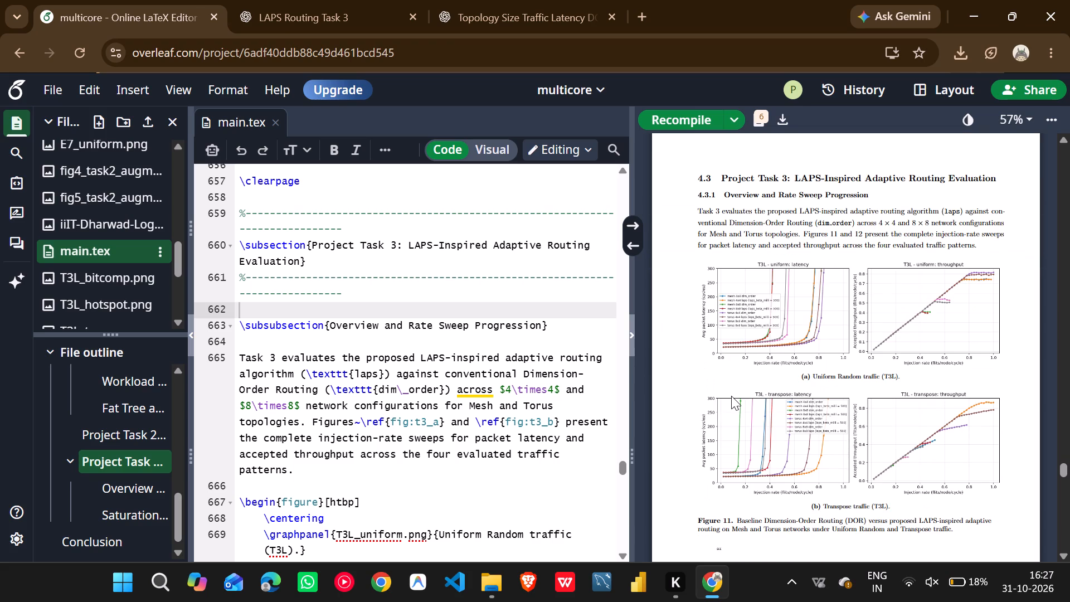
pyautogui.scroll(-5, 731, 396)
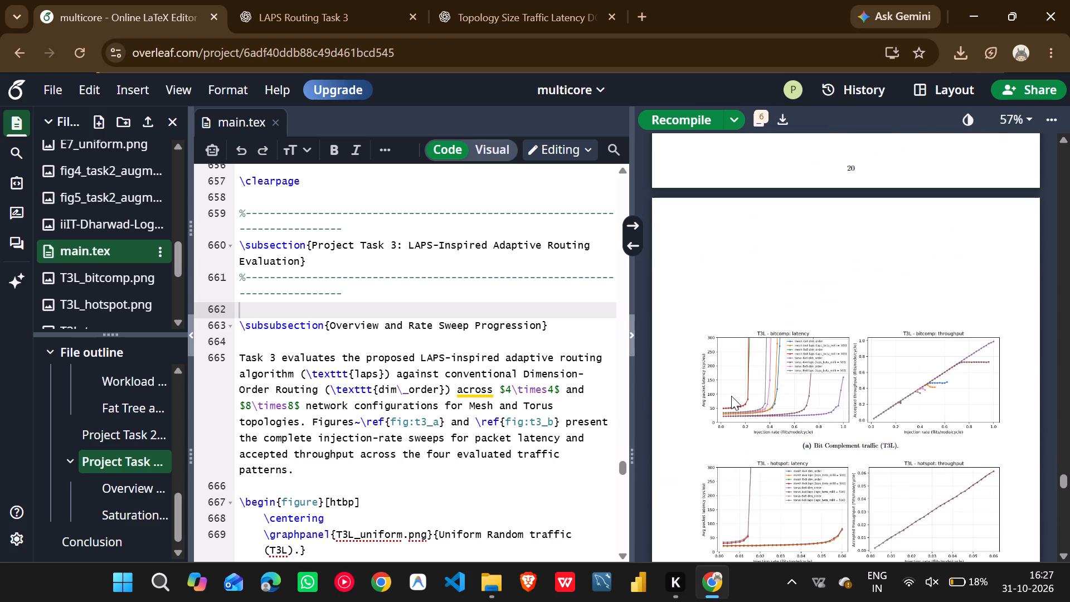
pyautogui.scroll(-11, 731, 396)
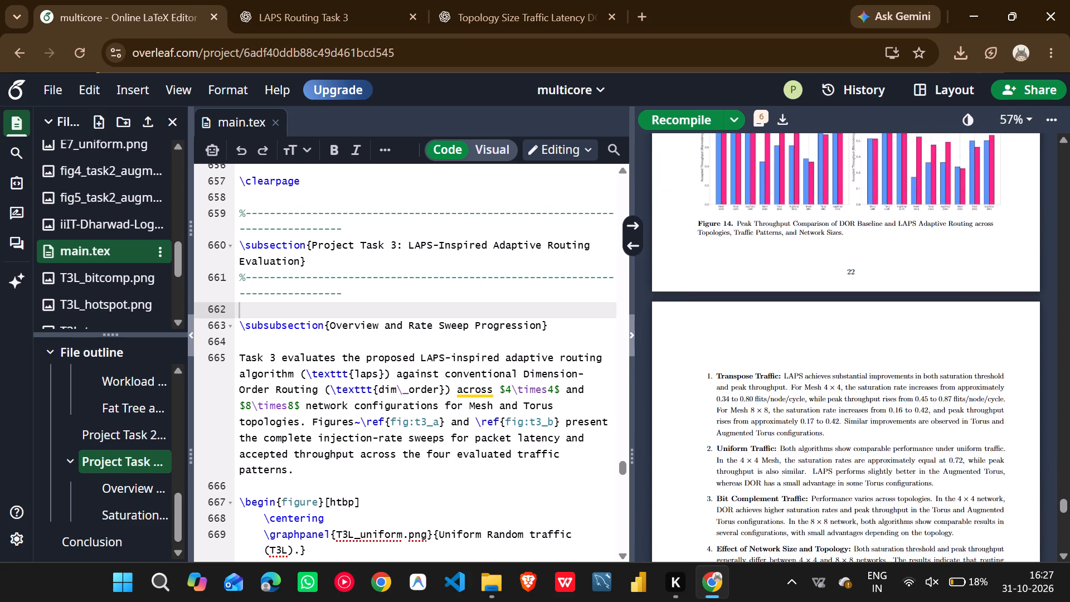
pyautogui.scroll(-7, 731, 399)
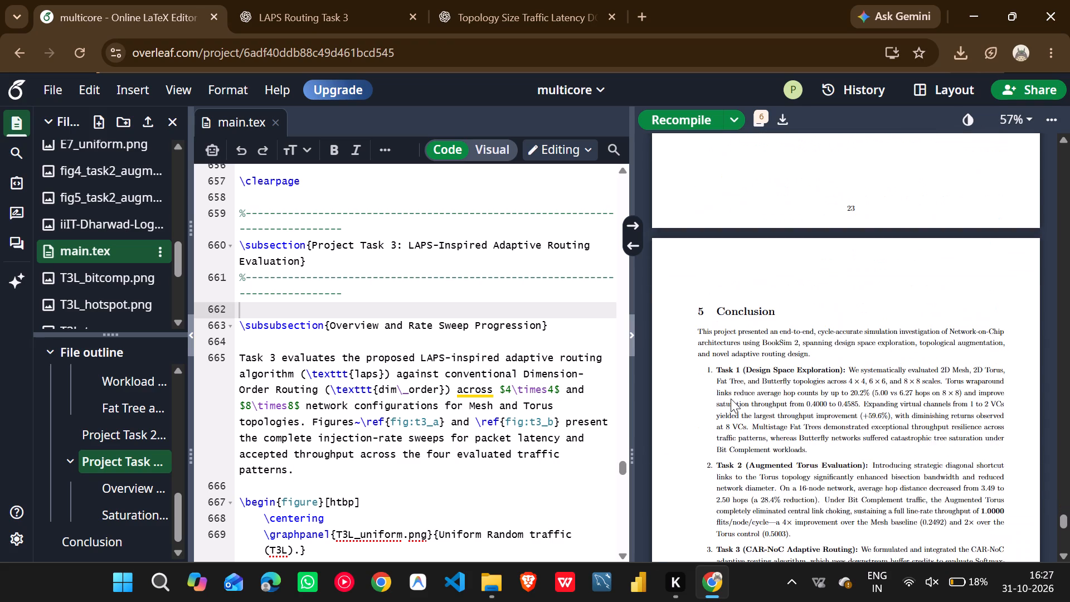
pyautogui.scroll(-3, 731, 399)
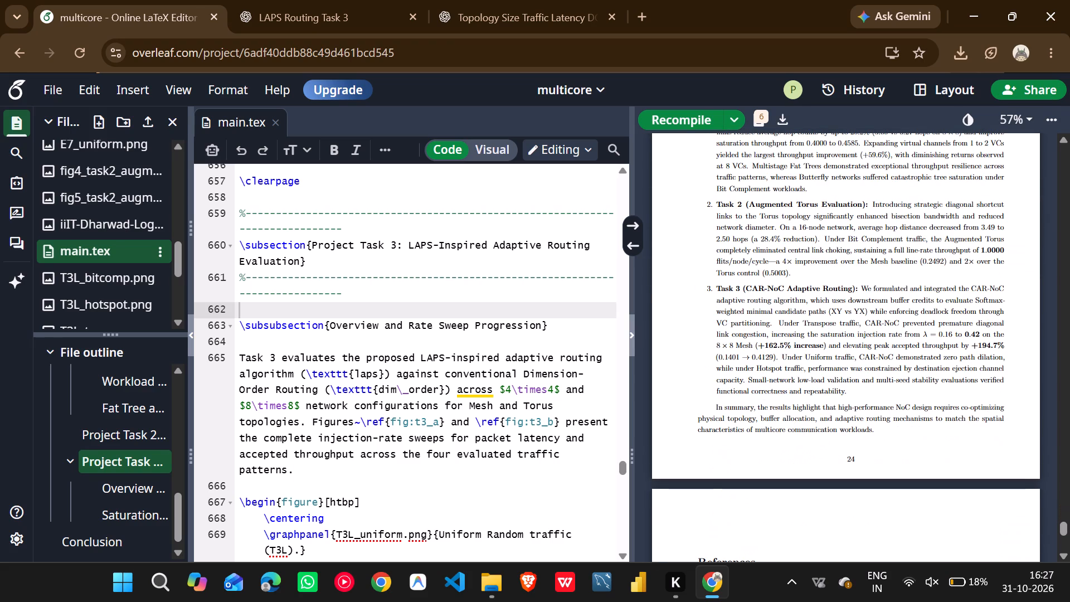
pyautogui.moveTo(717, 287); pyautogui.dragTo(850, 394)
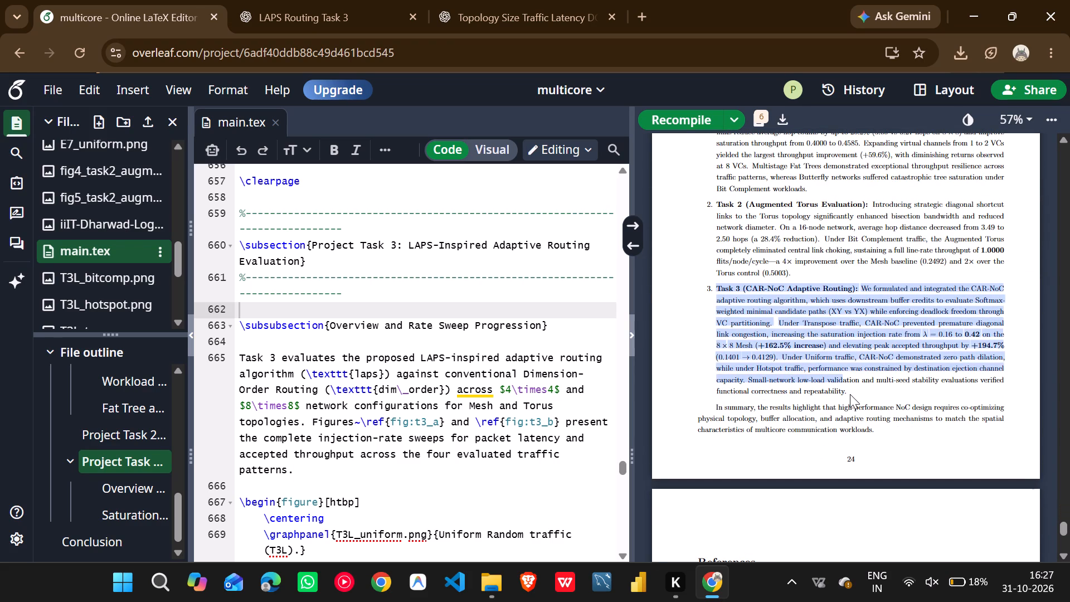
pyautogui.moveTo(850, 394); pyautogui.dragTo(844, 394)
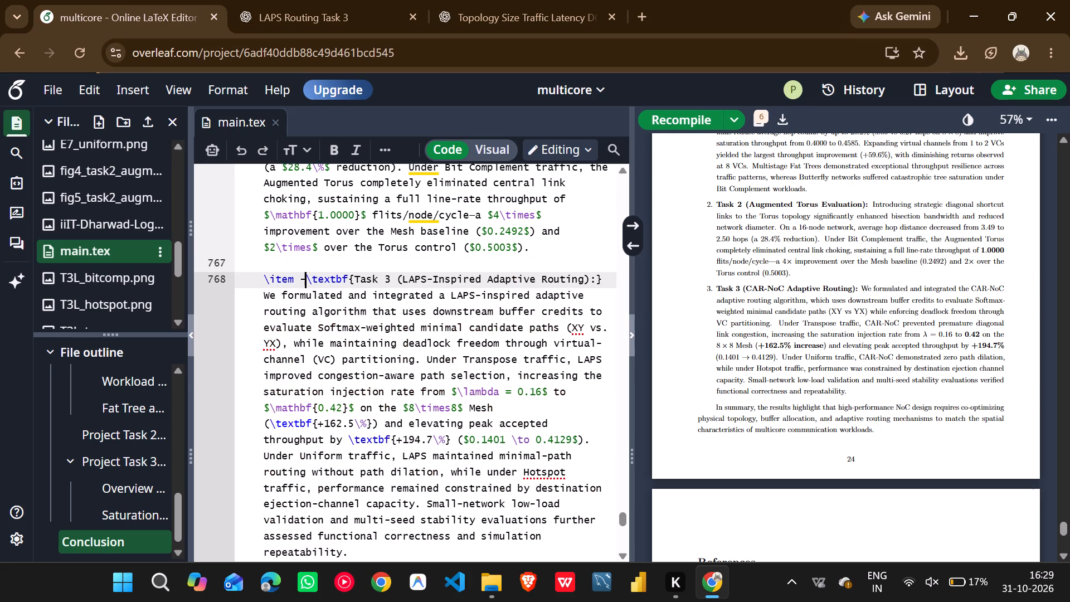
pyautogui.press('BackSpace')
pyautogui.press('BackSpace')
pyautogui.press('space')
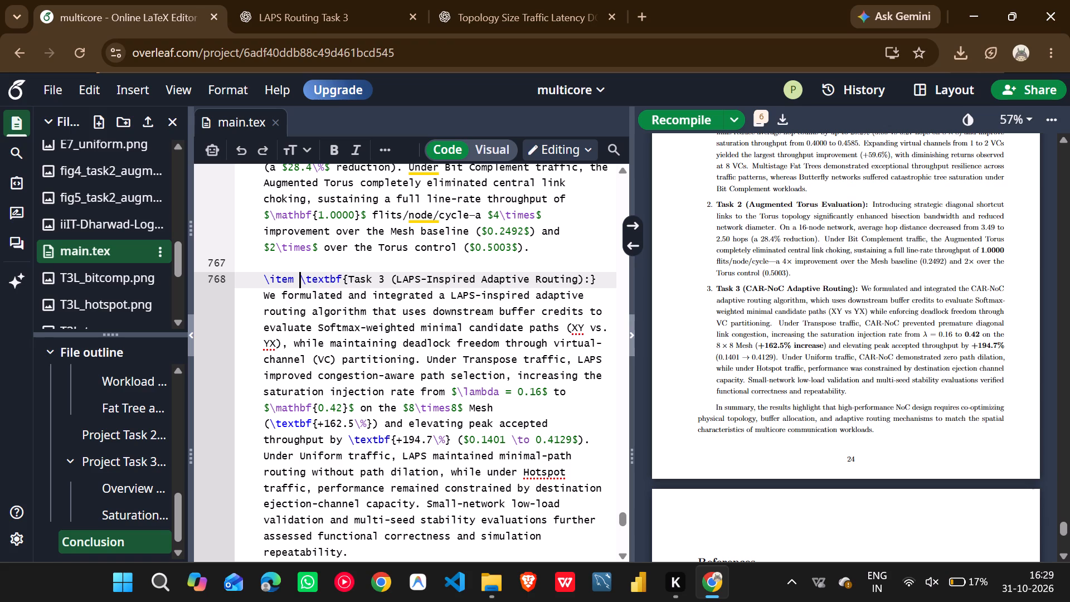
pyautogui.scroll(-1, 502, 389)
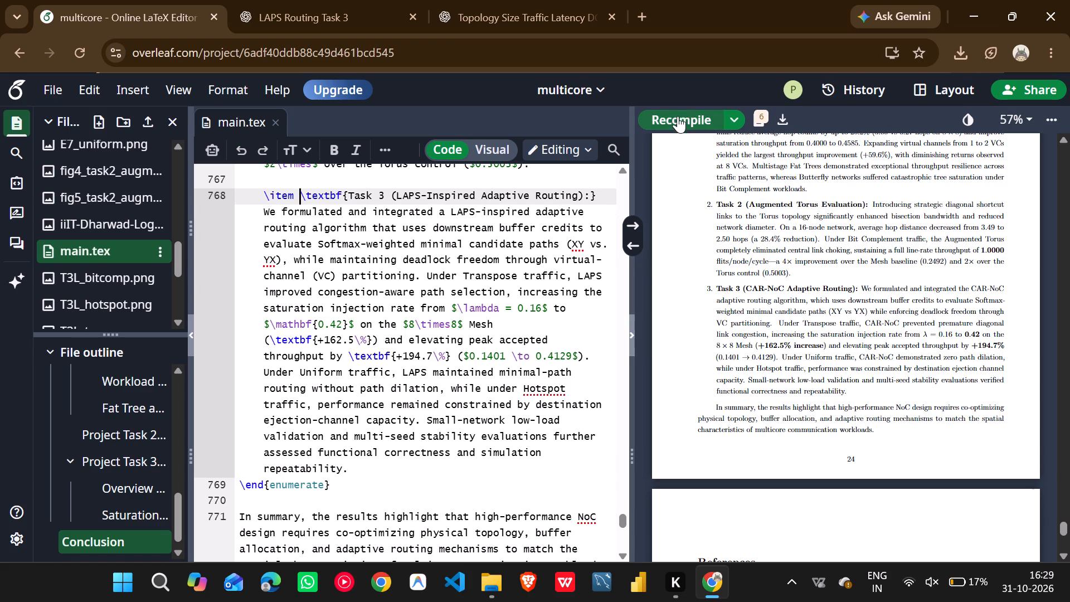
pyautogui.click(677, 116)
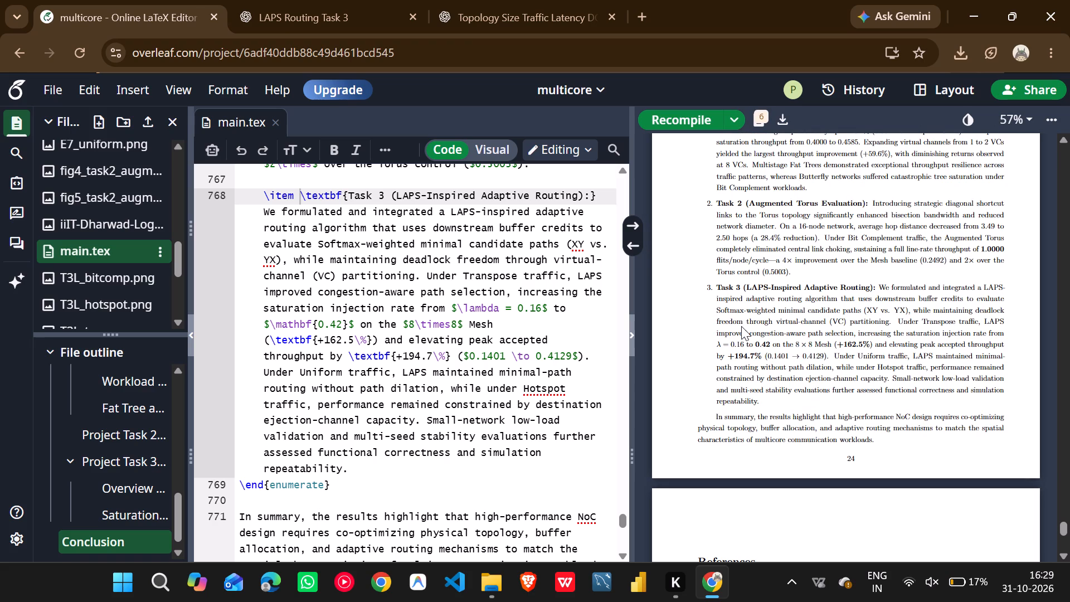
# Check the updated Conclusion in the compiled PDF and look back through the text and figures of section 4.3.
pyautogui.scroll(2, 741, 326)
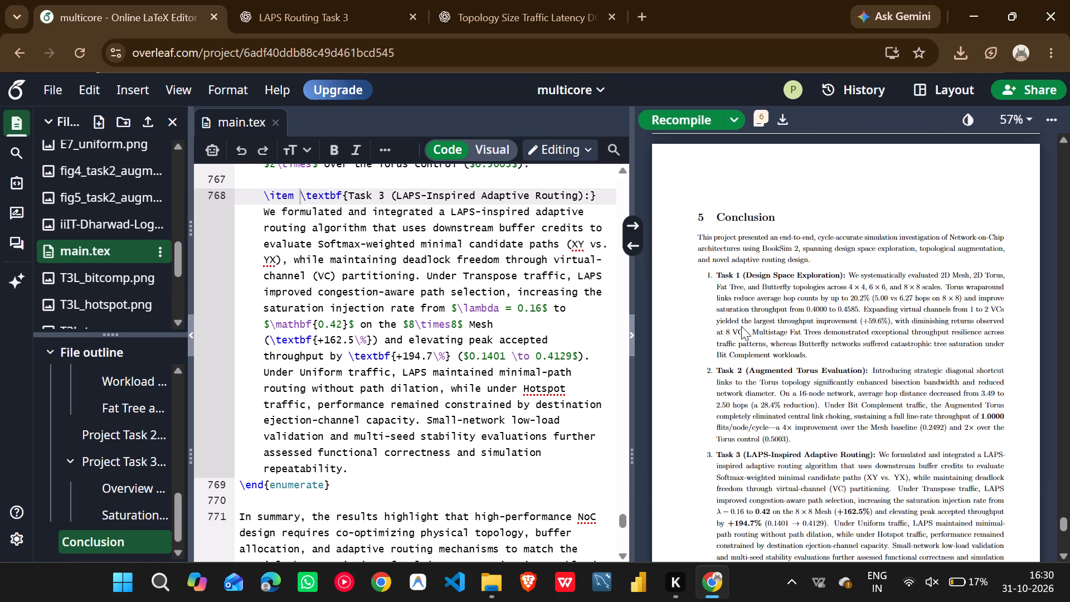
pyautogui.scroll(5, 741, 326)
pyautogui.scroll(-2, 741, 326)
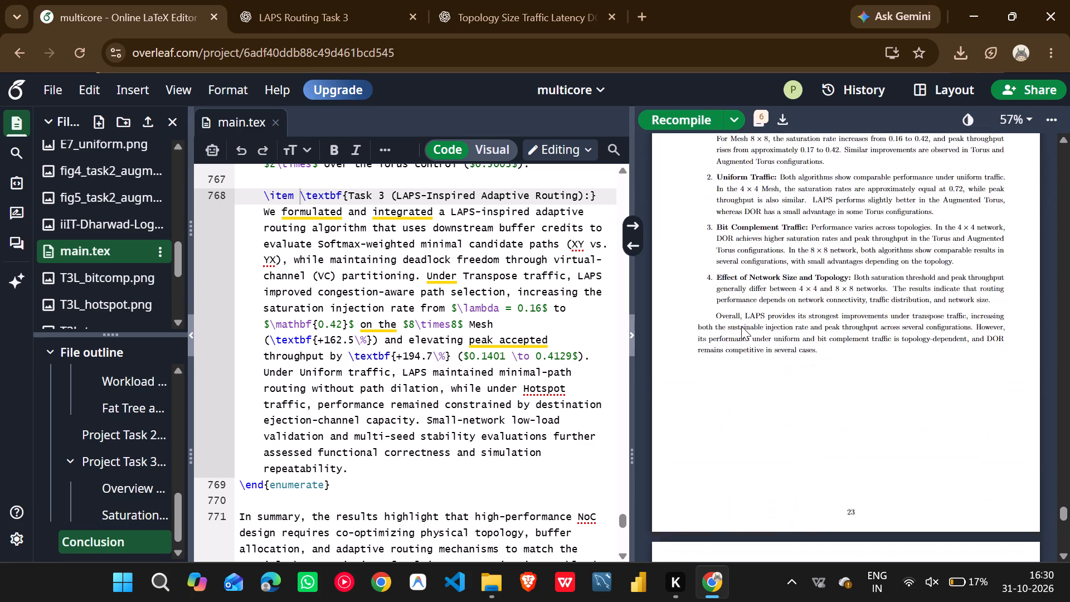
pyautogui.scroll(-4, 741, 326)
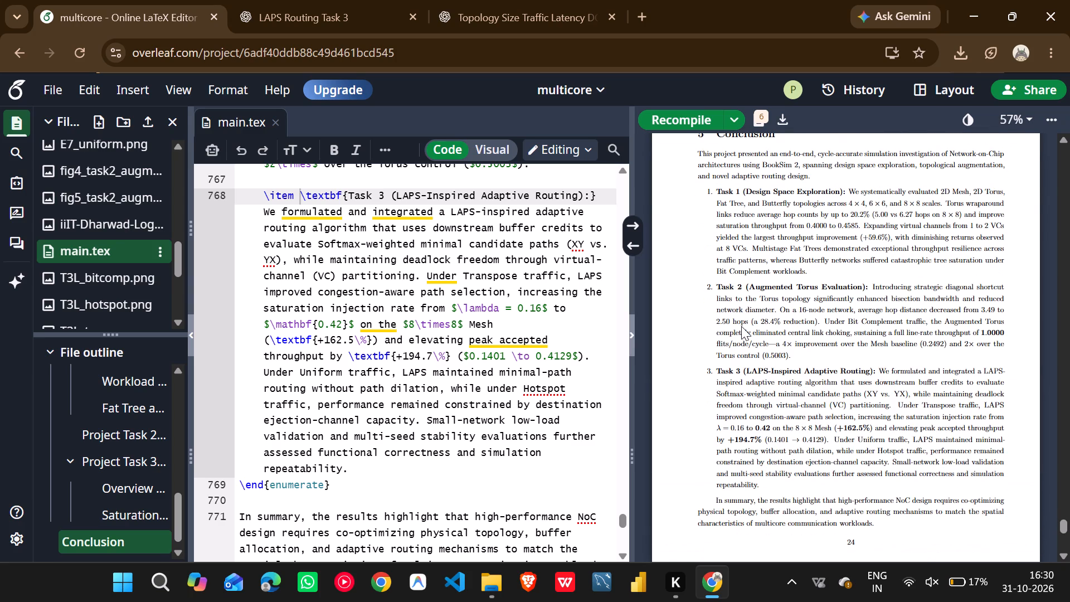
pyautogui.scroll(-5, 741, 326)
pyautogui.scroll(6, 742, 349)
pyautogui.scroll(11, 759, 289)
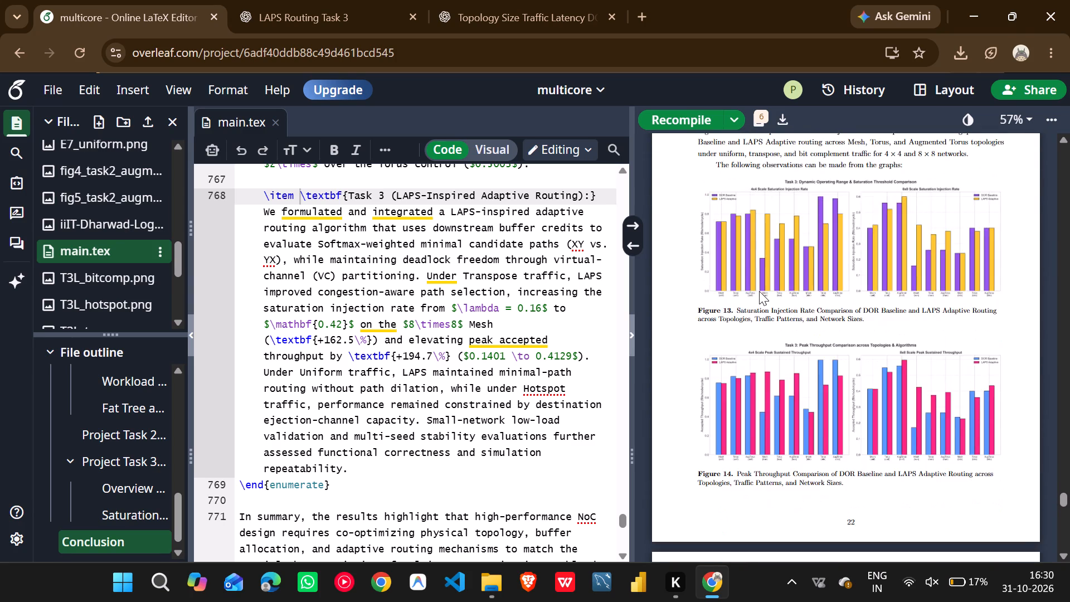
pyautogui.scroll(6, 759, 291)
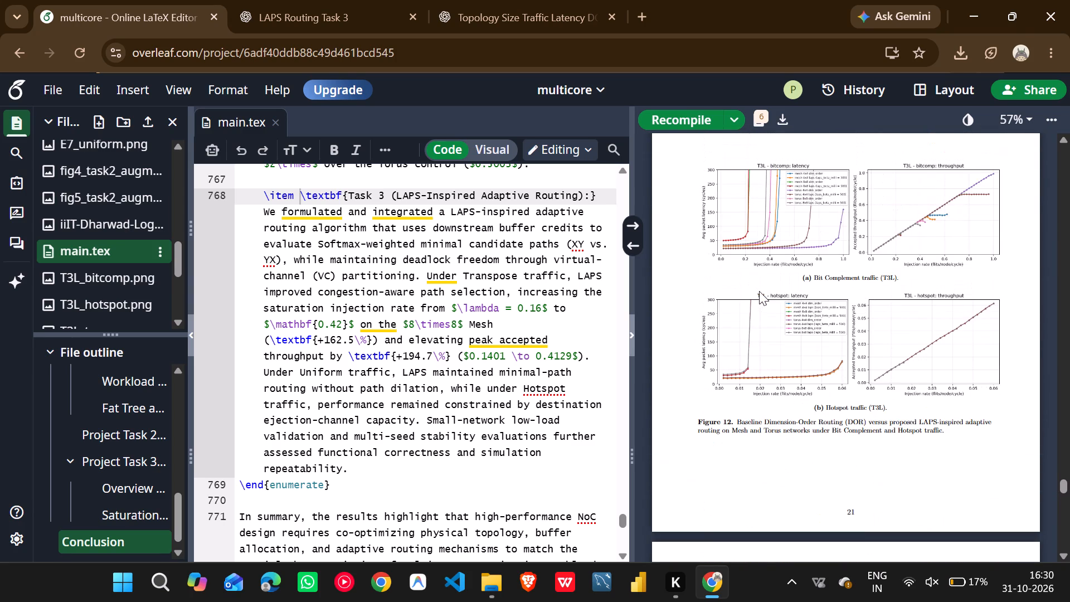
pyautogui.scroll(4, 760, 295)
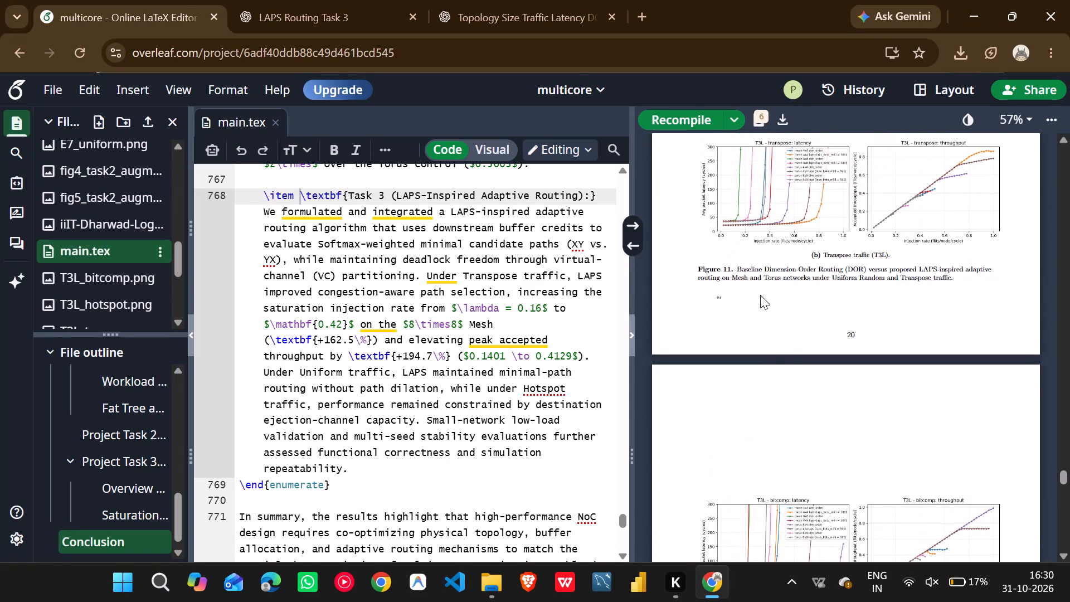
pyautogui.scroll(4, 771, 308)
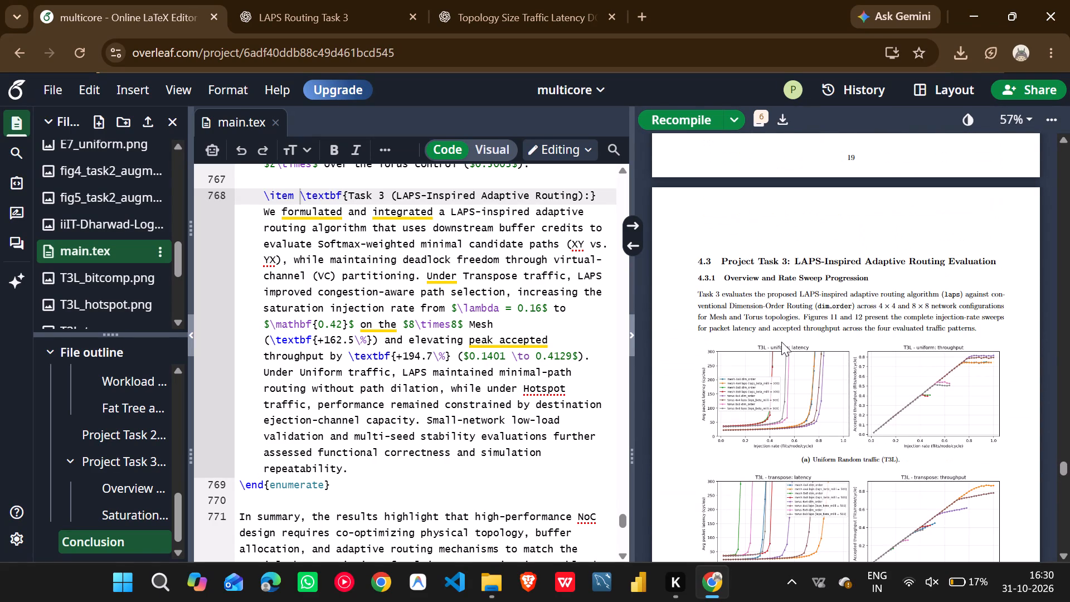
pyautogui.scroll(7, 781, 342)
pyautogui.scroll(-6, 786, 351)
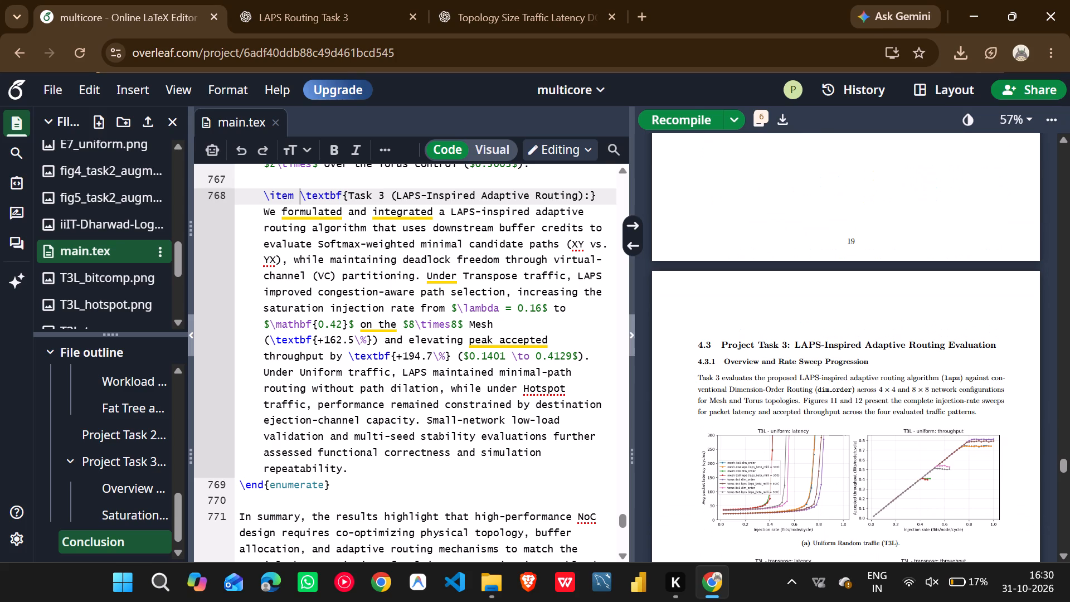
# Look back through the compiled report's Task 2 Augmented Torus figures and tables and up to the Task 1 subsections 4.1.4 and 4.1.5.
pyautogui.scroll(10, 793, 378)
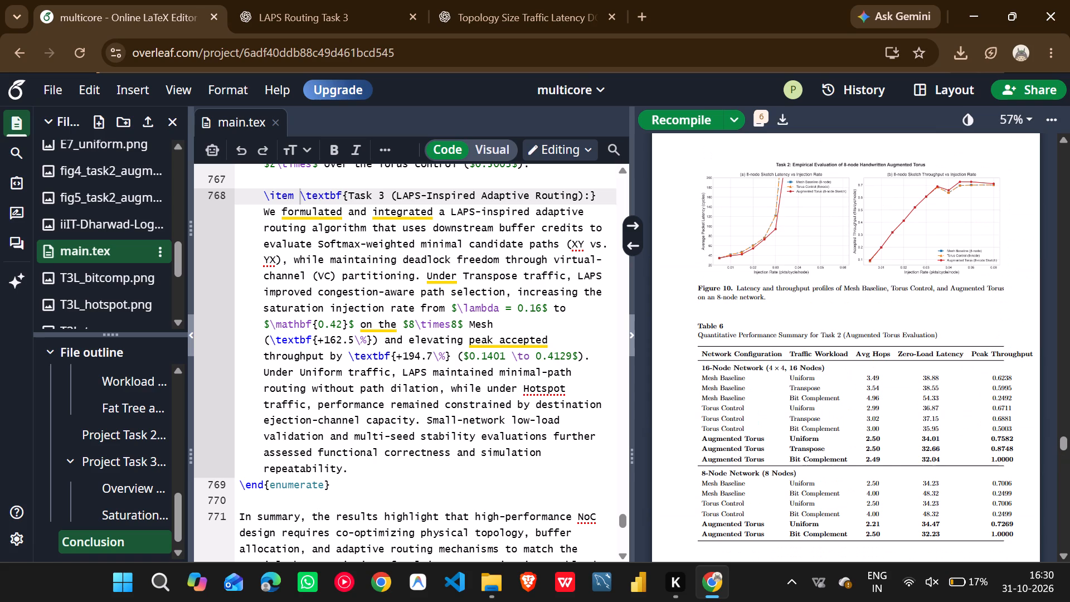
pyautogui.scroll(-5, 797, 383)
pyautogui.scroll(12, 797, 383)
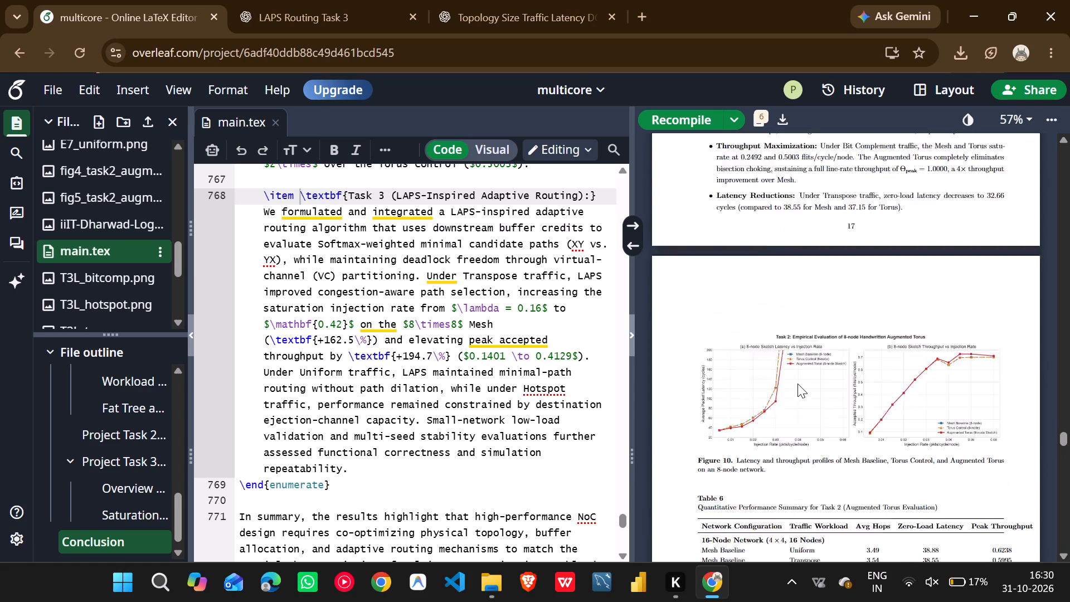
pyautogui.scroll(12, 797, 383)
pyautogui.scroll(14, 797, 383)
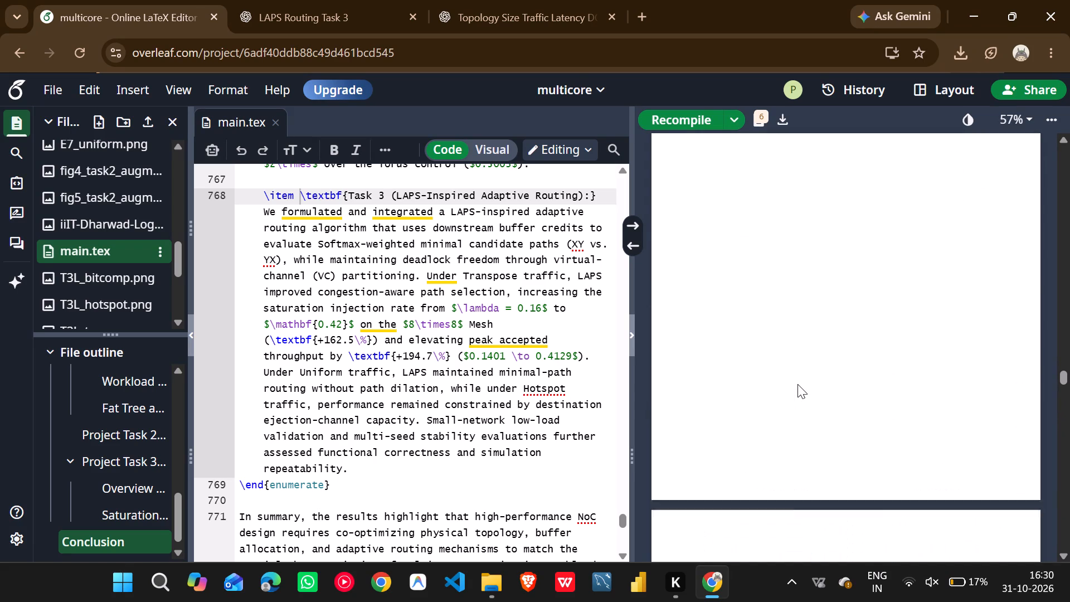
pyautogui.scroll(16, 797, 383)
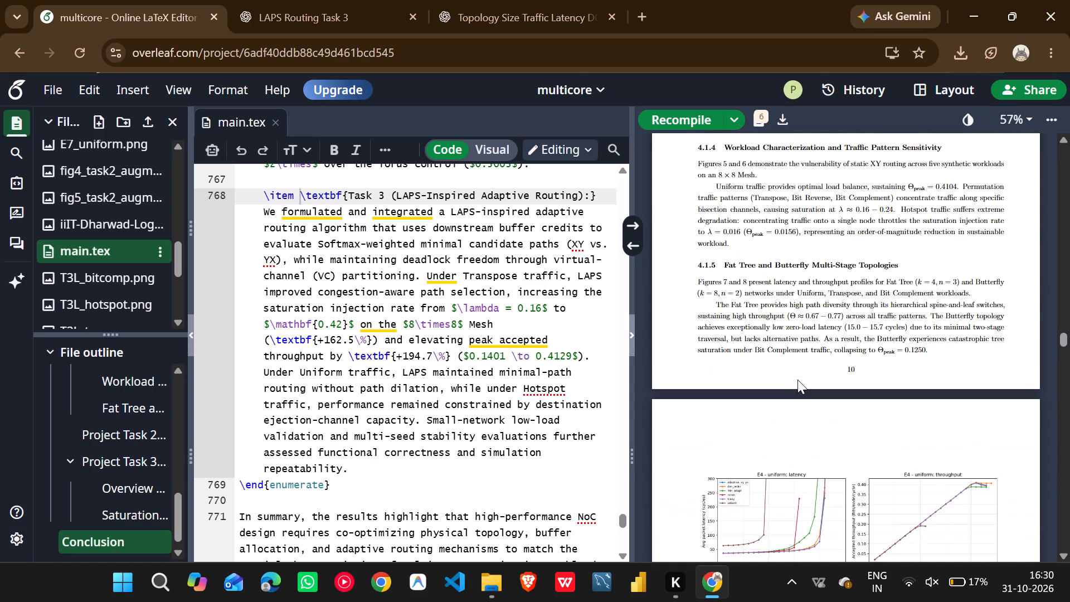